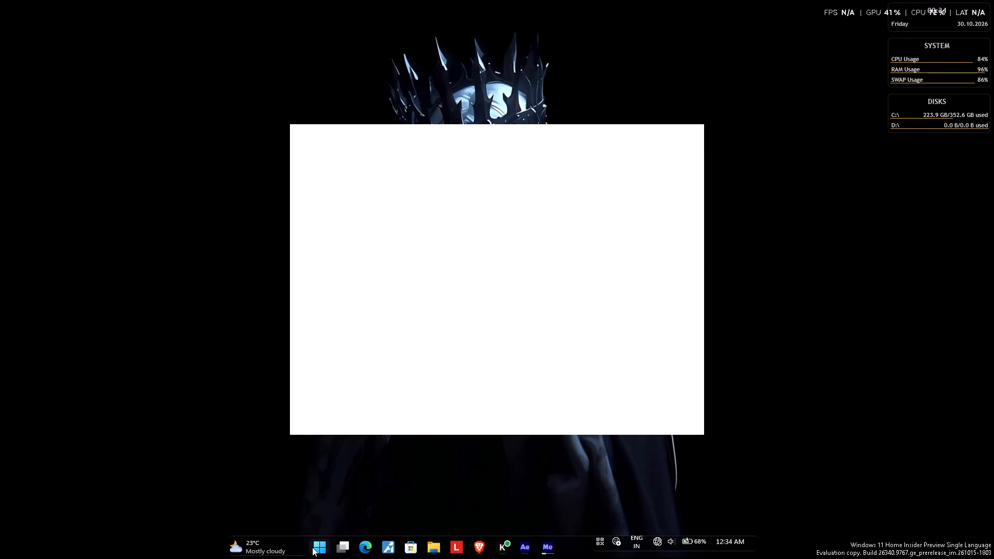
Search the computer's installed apps for "PRE" and launch Adobe Premiere Pro 2026.
{"action": "left_click", "coordinate": [312, 547]}
{"action": "type", "text": "PRE"}
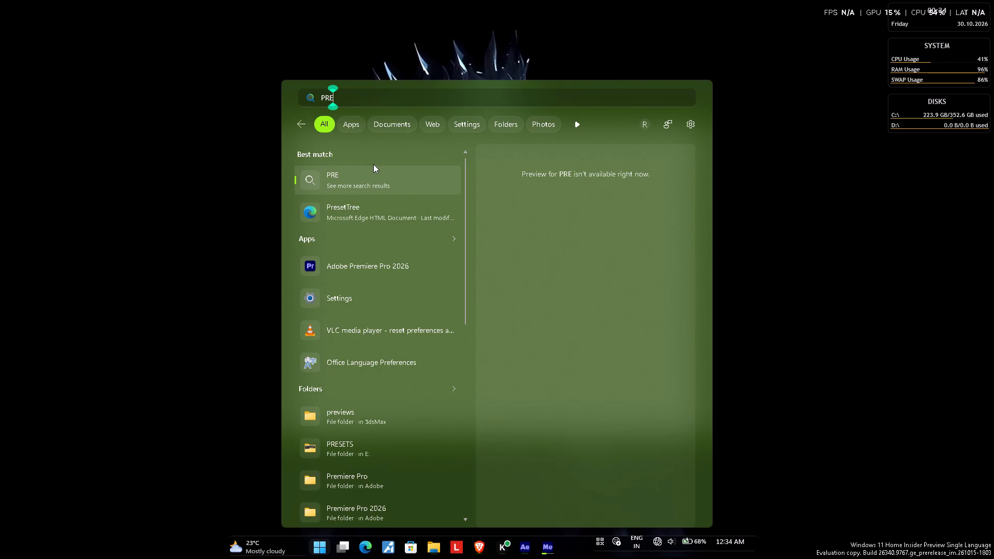
{"action": "left_click", "coordinate": [402, 262]}
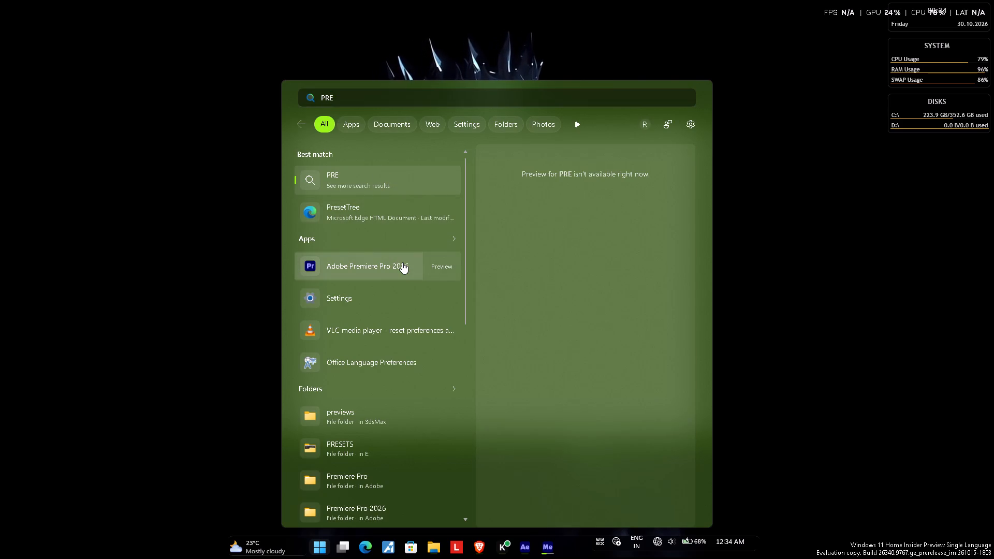
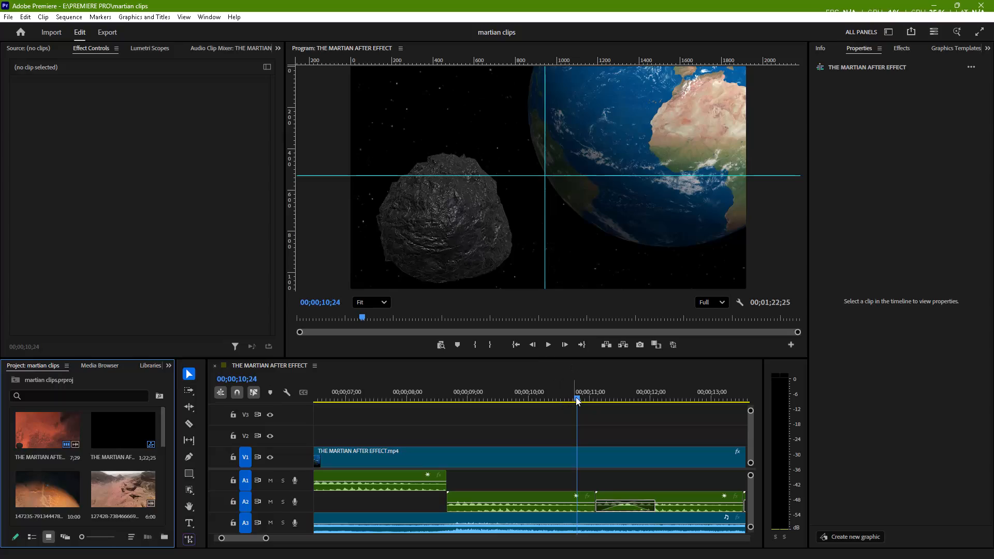
Review THE MARTIAN AFTER EFFECT sequence from the opening titles through to the end of the rotating Mars clip.
{"action": "left_click_drag", "start_coordinate": [578, 396], "coordinate": [324, 440]}
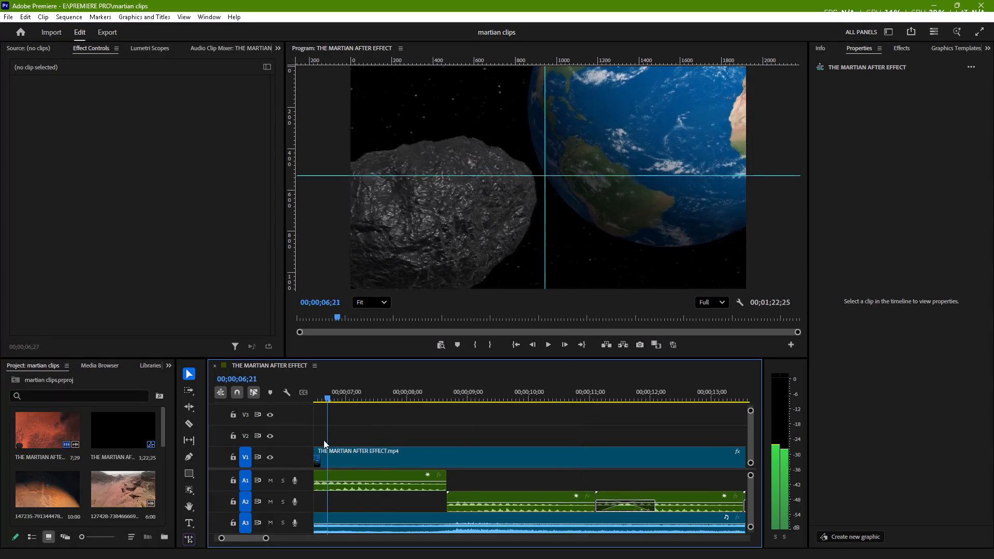
{"action": "left_click_drag", "start_coordinate": [324, 440], "coordinate": [369, 426]}
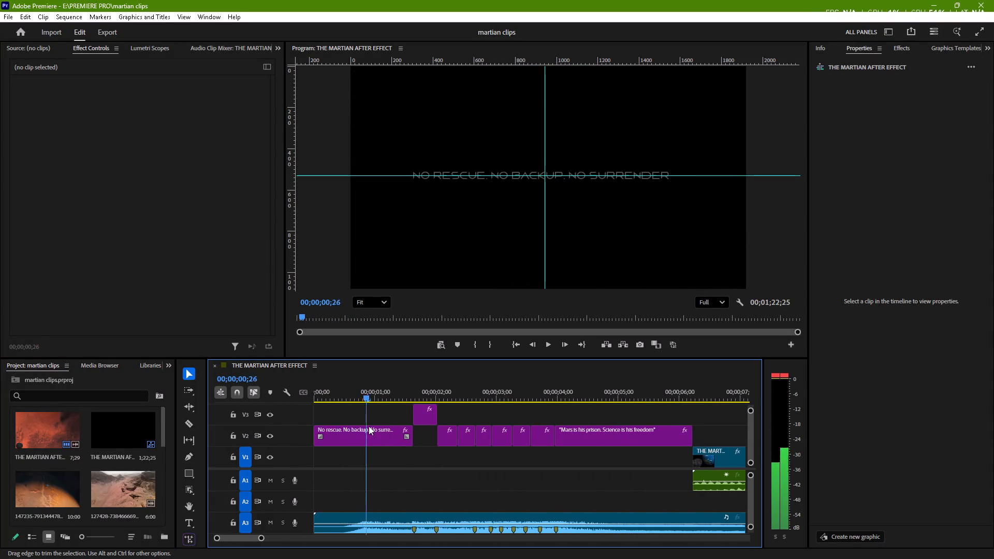
{"action": "left_click_drag", "start_coordinate": [369, 426], "coordinate": [456, 432]}
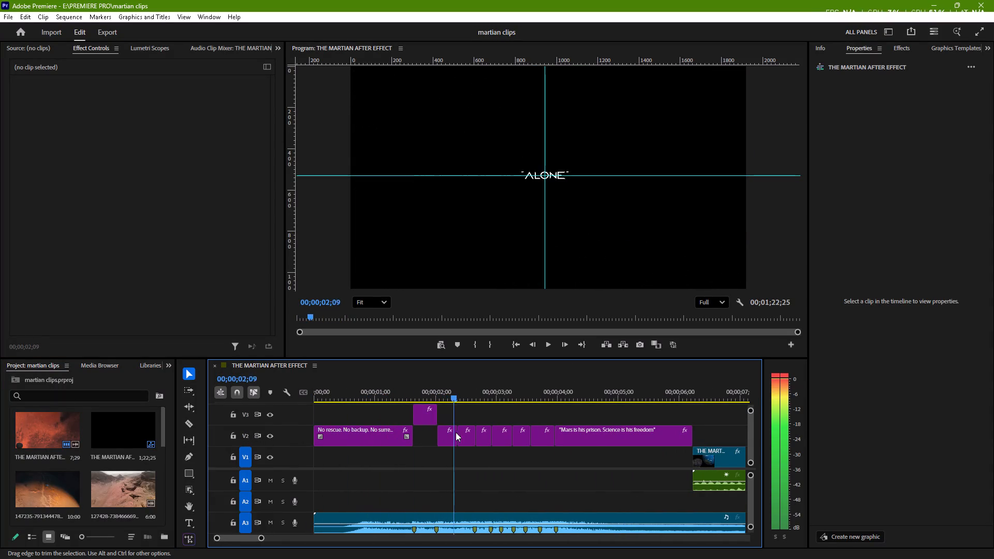
{"action": "left_click_drag", "start_coordinate": [456, 432], "coordinate": [635, 448]}
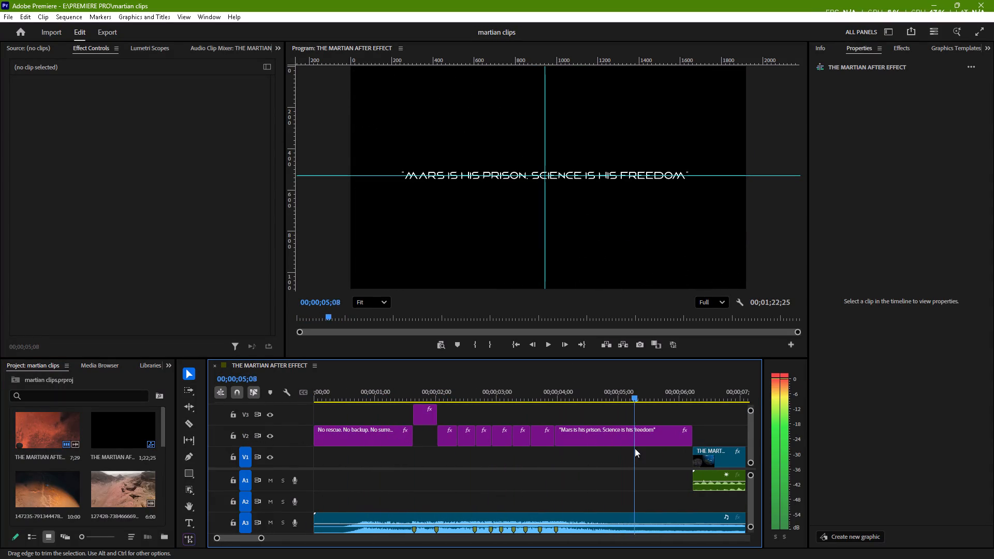
{"action": "left_click_drag", "start_coordinate": [635, 448], "coordinate": [283, 507]}
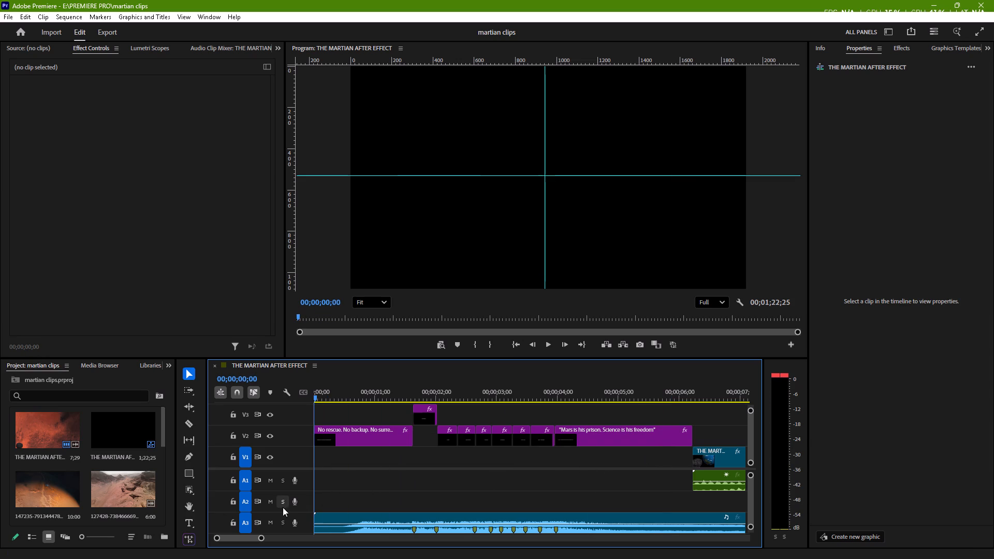
{"action": "scroll", "coordinate": [469, 449], "scroll_direction": "left", "scroll_amount": 4}
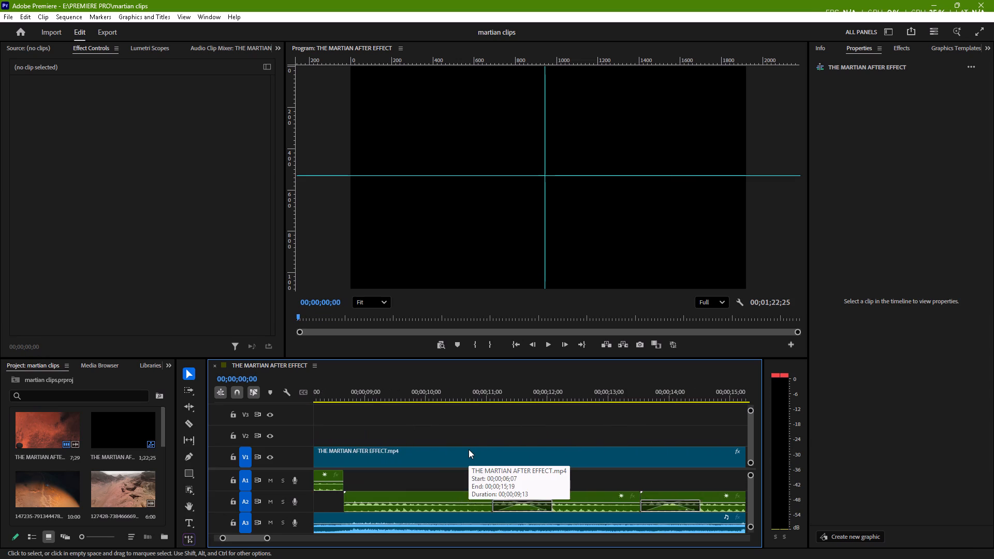
{"action": "scroll", "coordinate": [469, 449], "scroll_direction": "left", "scroll_amount": 5}
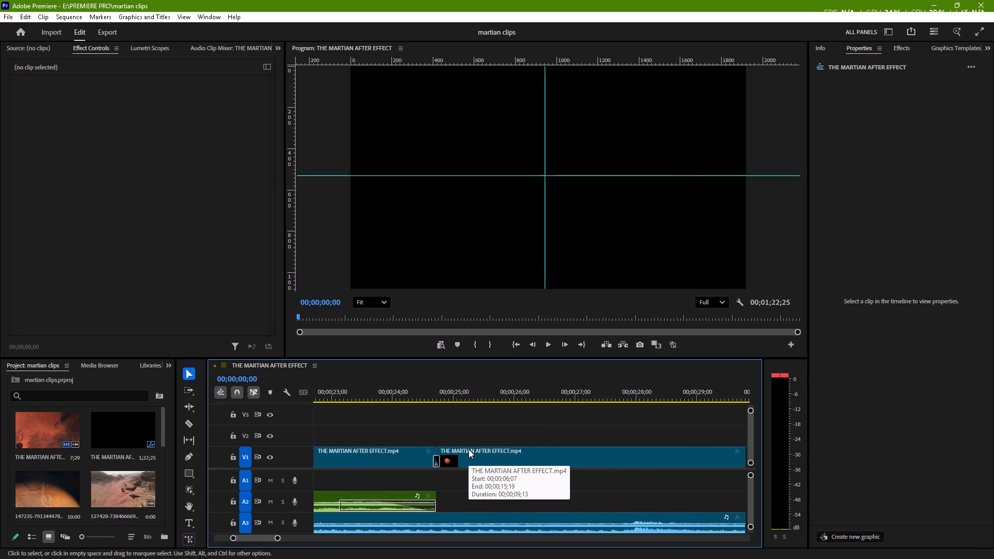
{"action": "scroll", "coordinate": [469, 449], "scroll_direction": "left", "scroll_amount": 4}
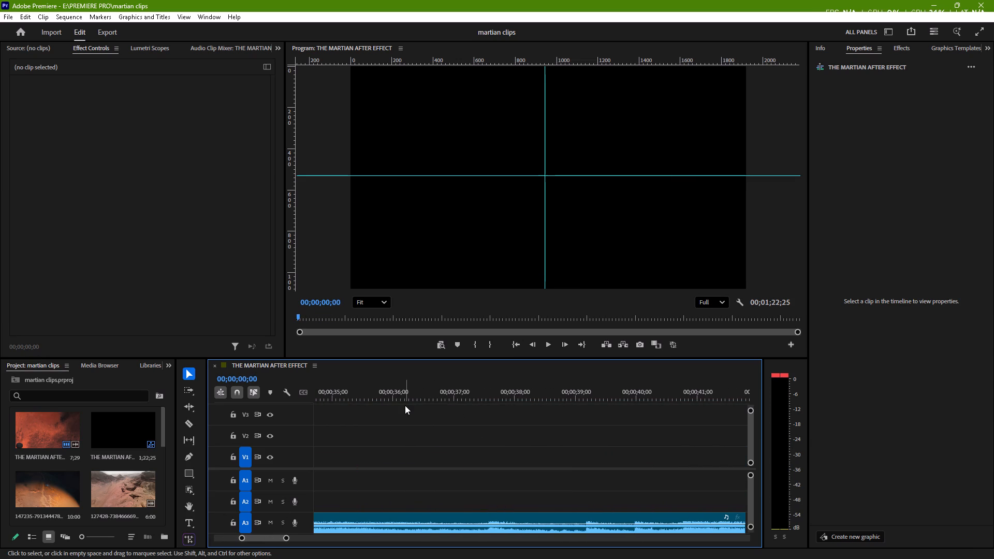
{"action": "left_click_drag", "start_coordinate": [398, 398], "coordinate": [455, 399]}
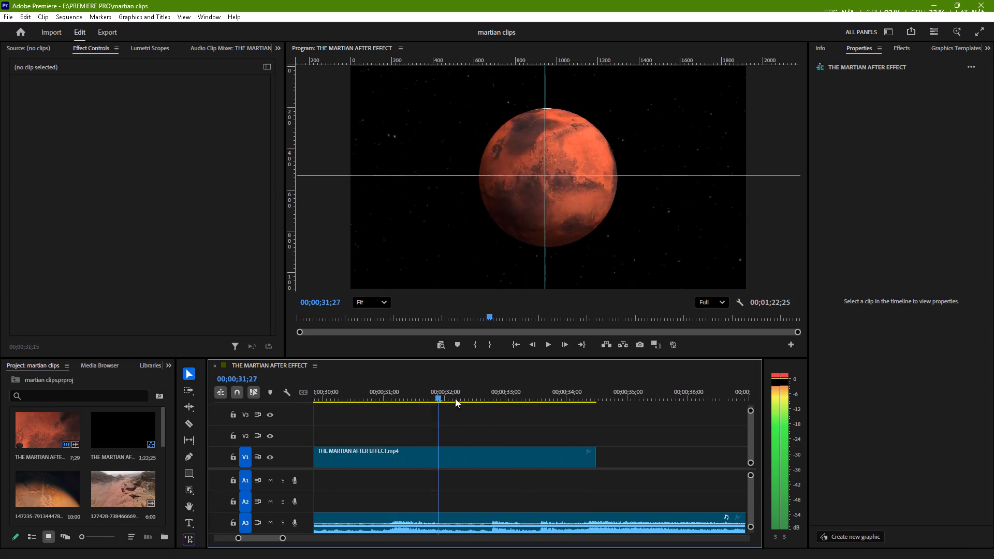
{"action": "left_click_drag", "start_coordinate": [455, 399], "coordinate": [588, 401]}
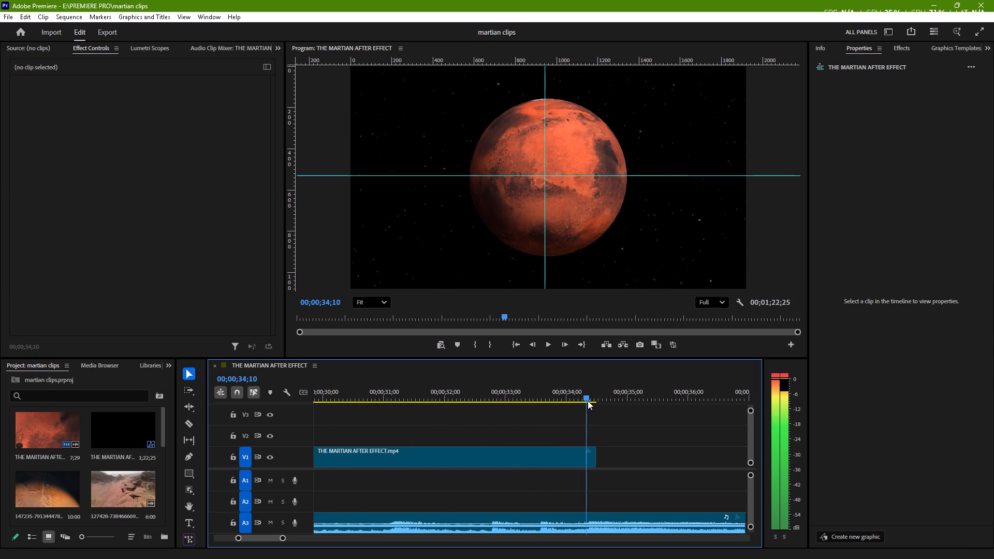
{"action": "left_click_drag", "start_coordinate": [588, 401], "coordinate": [565, 414]}
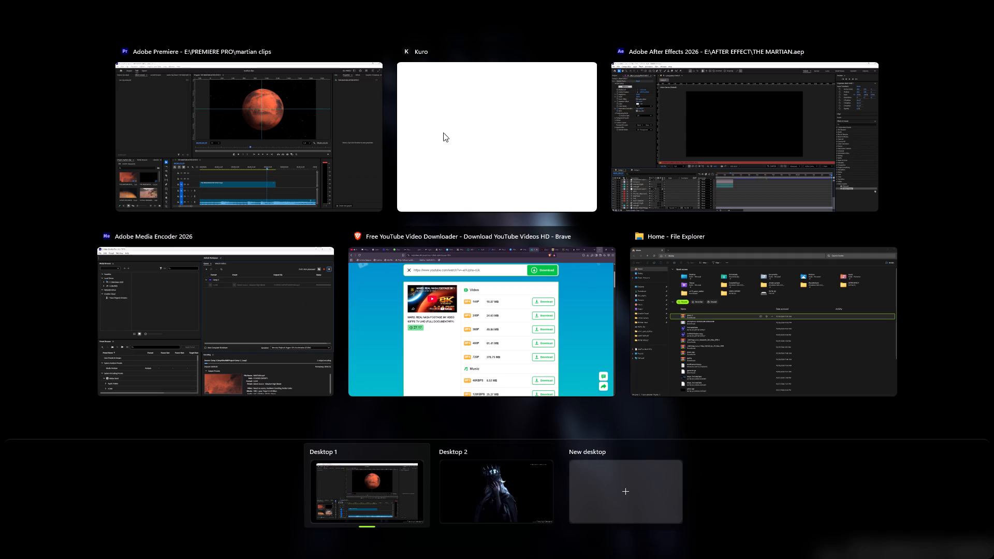
Switch to Adobe Media Encoder 2026 to check the Comp 2 export in the queue, then return to Premiere.
{"action": "left_click", "coordinate": [282, 313]}
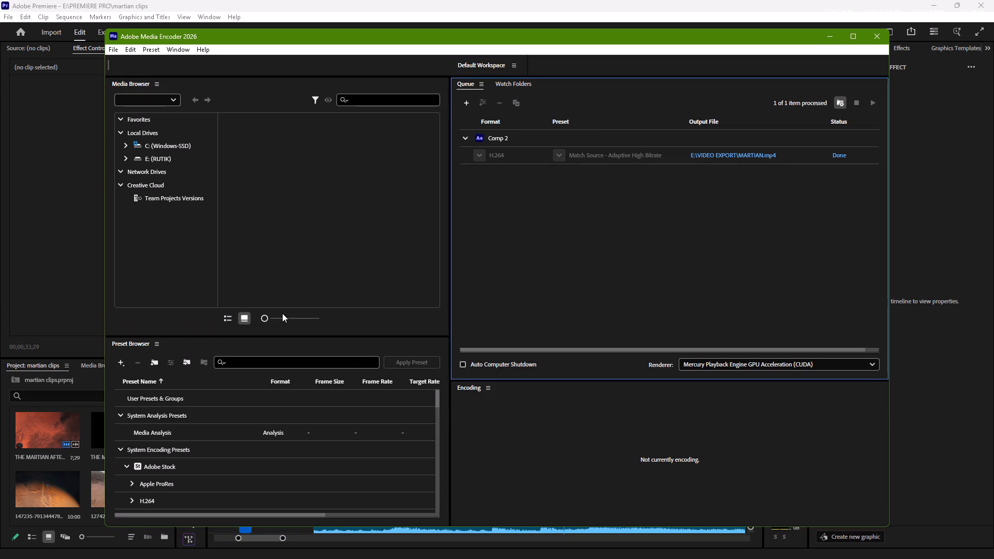
{"action": "left_click", "coordinate": [830, 38]}
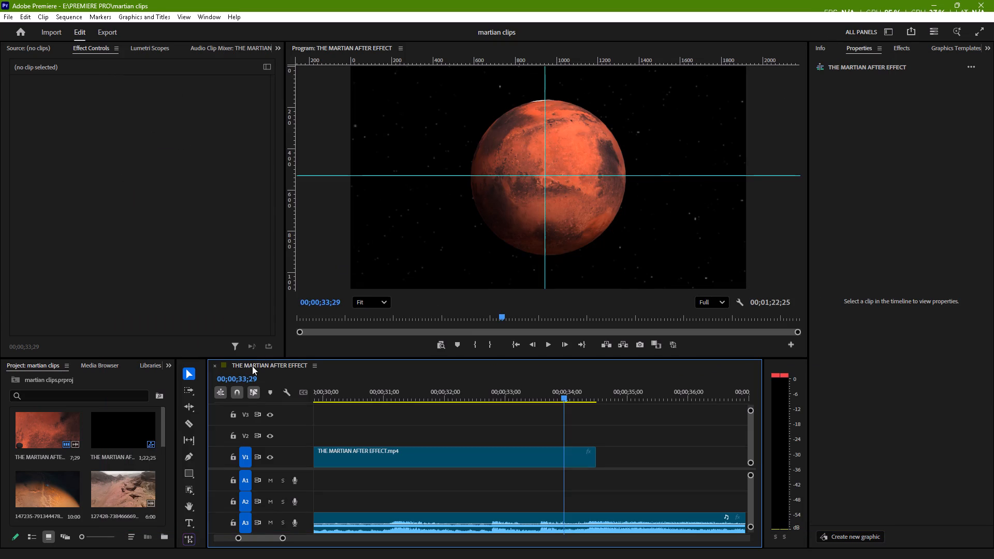
Import the MARTIAN video from the VIDEO EXPORT folder into the project.
{"action": "key", "text": "ctrl+i"}
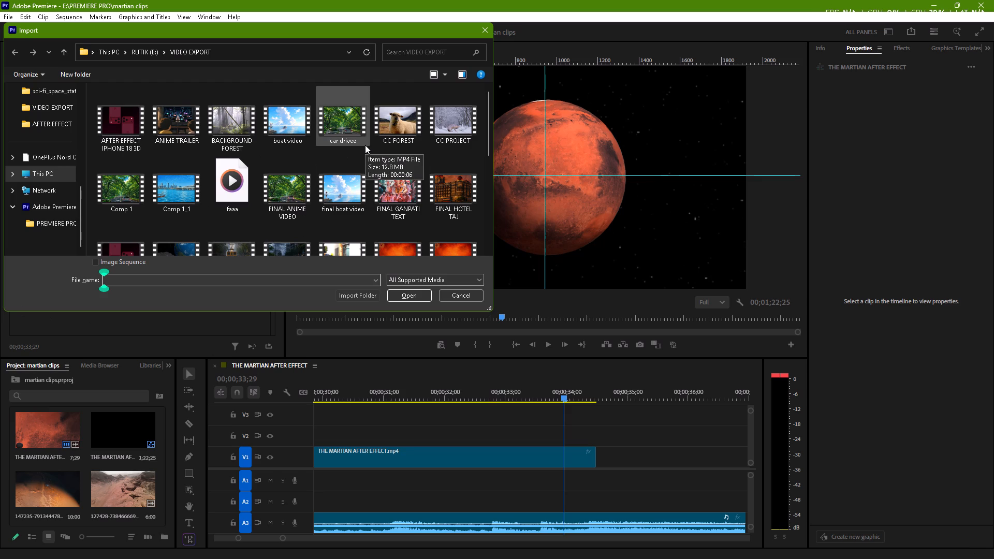
{"action": "scroll", "coordinate": [365, 145], "scroll_direction": "down", "scroll_amount": 2}
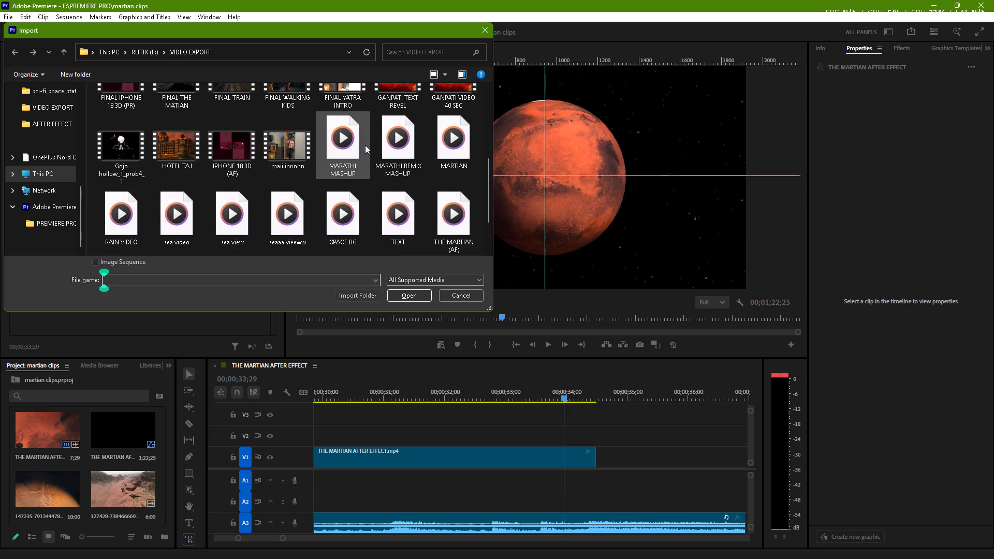
{"action": "left_click", "coordinate": [463, 145]}
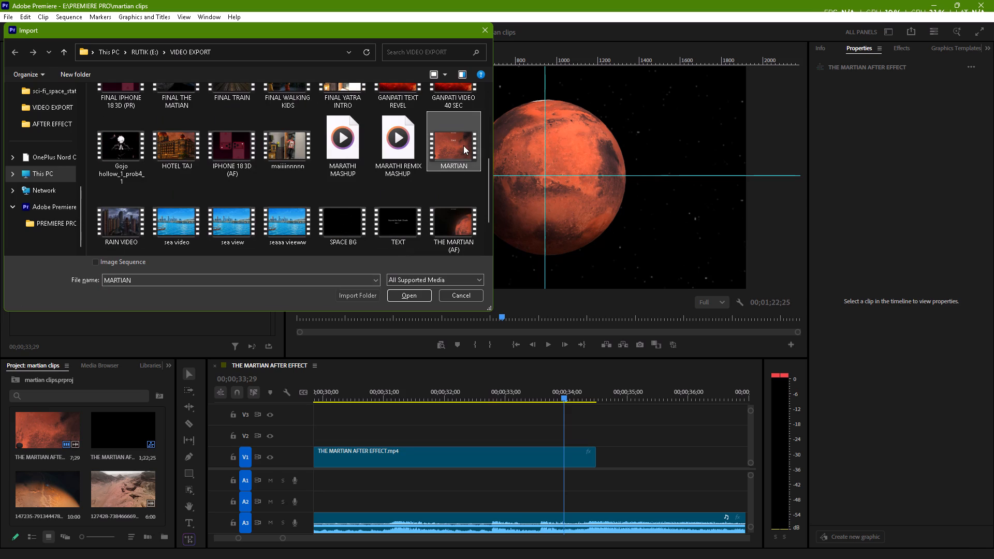
{"action": "left_click", "coordinate": [421, 291]}
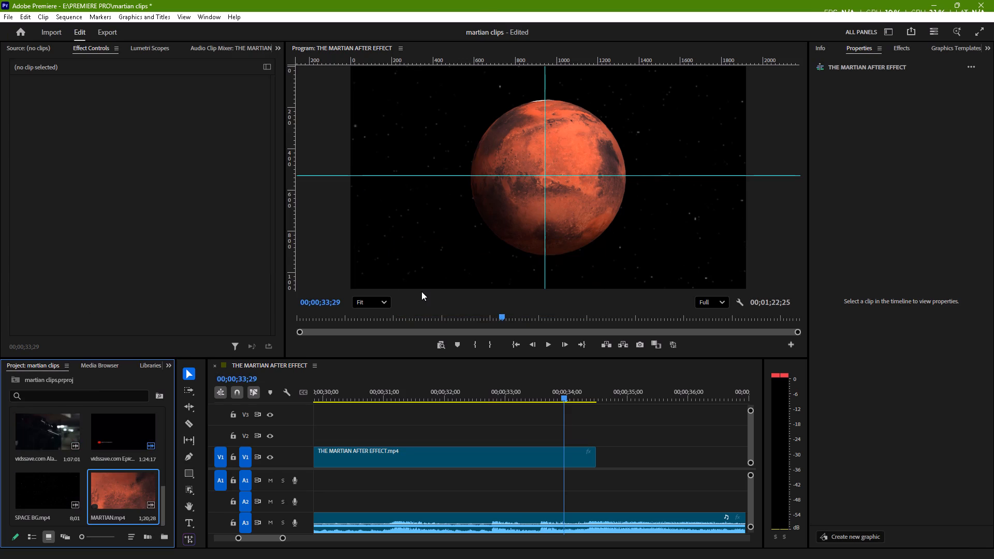
Open MARTIAN.mp4 in the Source monitor and look through its title, space station and Mars shots, stopping at 00;00;50;17.
{"action": "triple_click", "coordinate": [148, 488]}
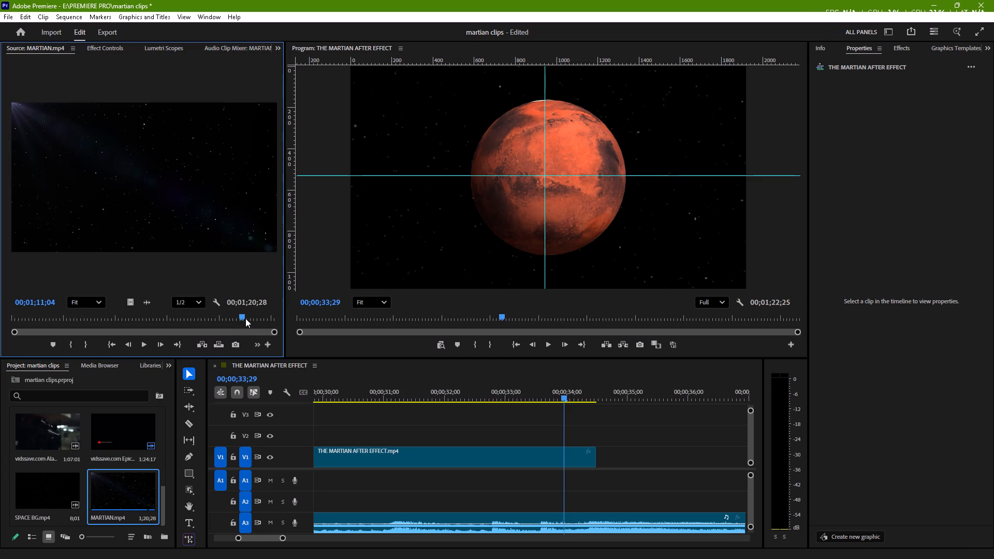
{"action": "left_click_drag", "start_coordinate": [243, 317], "coordinate": [218, 319]}
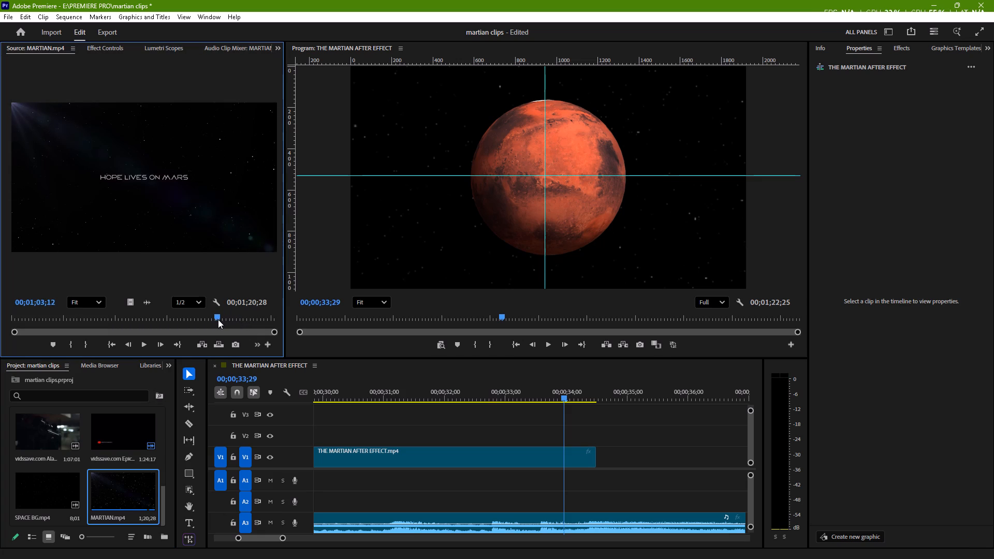
{"action": "left_click_drag", "start_coordinate": [218, 319], "coordinate": [173, 314]}
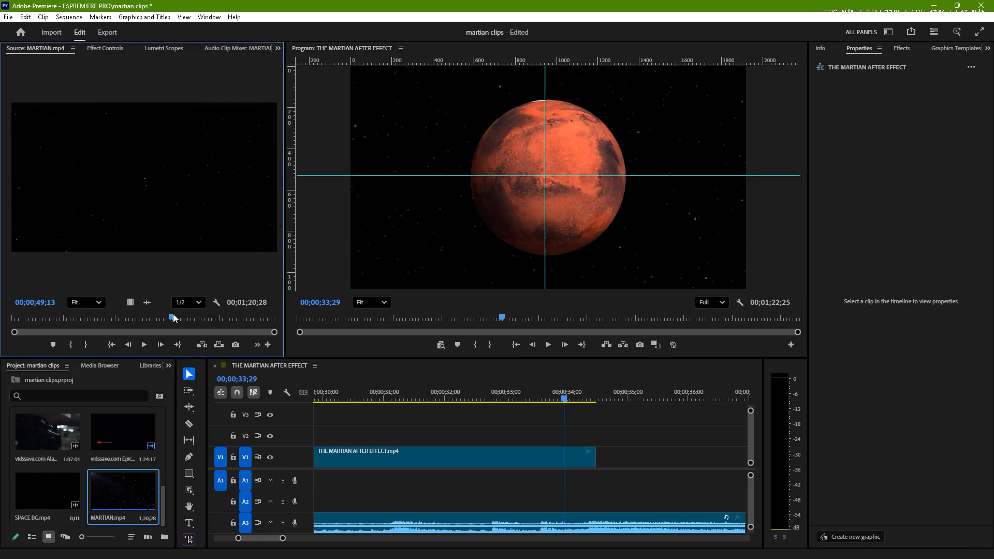
{"action": "left_click_drag", "start_coordinate": [173, 314], "coordinate": [148, 309]}
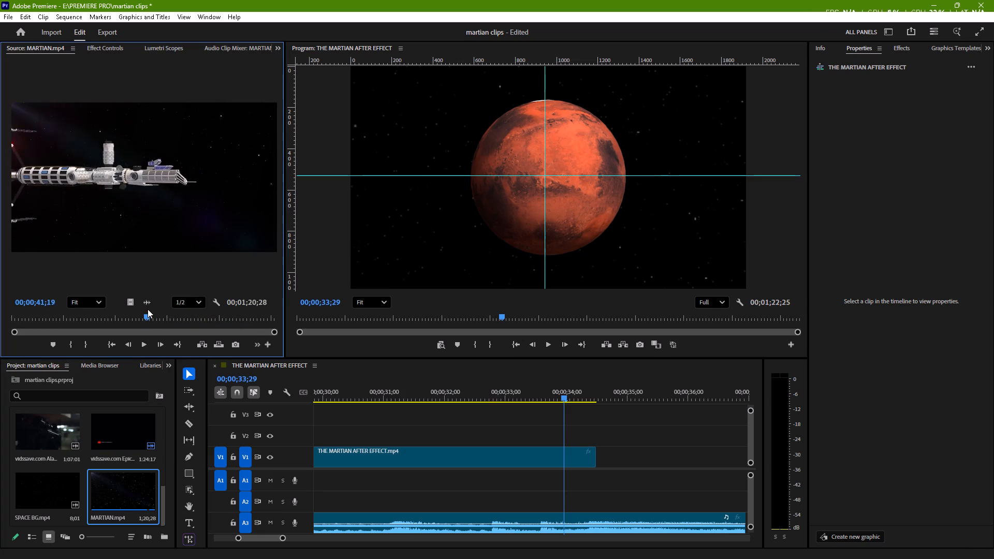
{"action": "left_click_drag", "start_coordinate": [148, 309], "coordinate": [170, 311]}
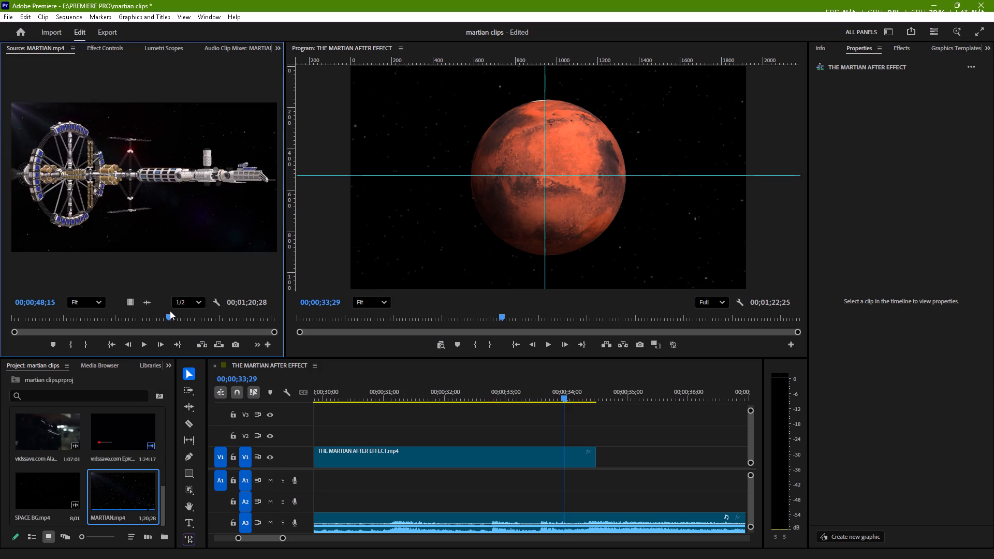
{"action": "left_click_drag", "start_coordinate": [170, 311], "coordinate": [177, 311]}
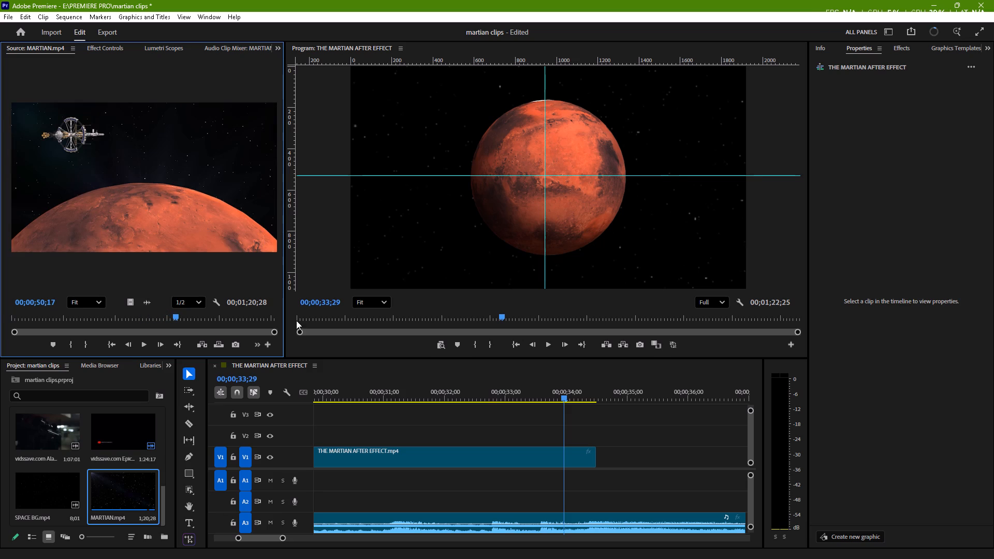
Examine the sequence's space station and Mars clips and the empty stretch on V1 after them, leaving the playhead at 00;00;34;11.
{"action": "left_click_drag", "start_coordinate": [565, 396], "coordinate": [306, 434]}
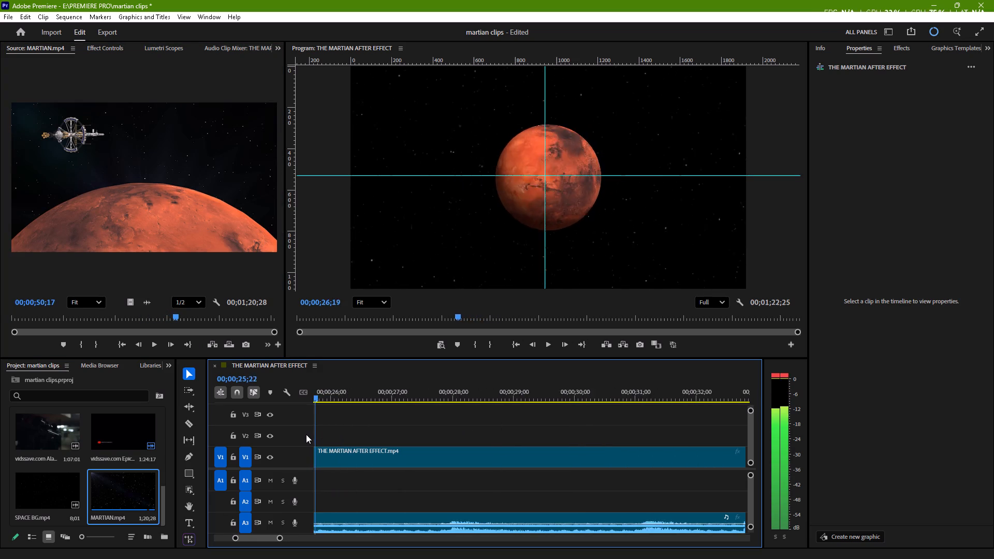
{"action": "left_click_drag", "start_coordinate": [306, 434], "coordinate": [456, 434]}
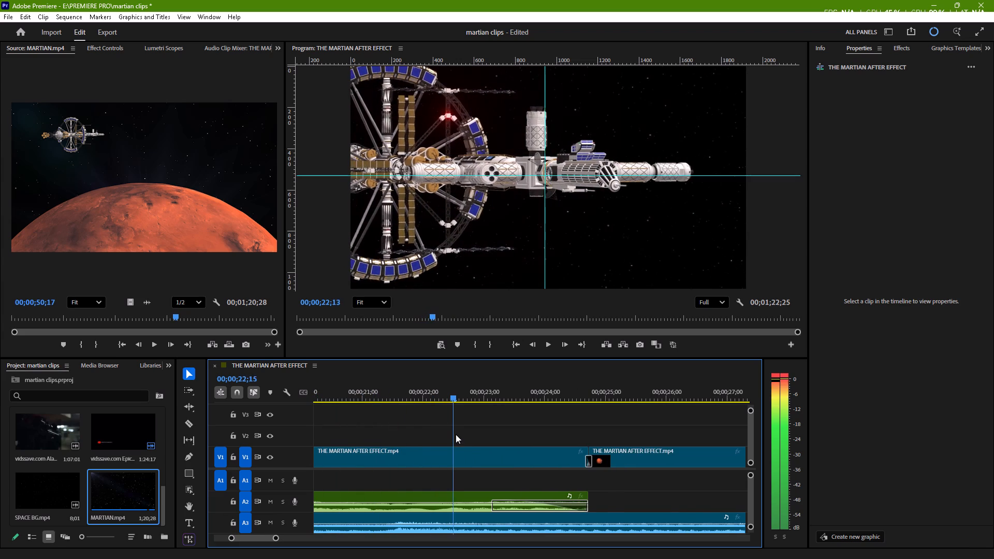
{"action": "left_click_drag", "start_coordinate": [456, 434], "coordinate": [571, 432]}
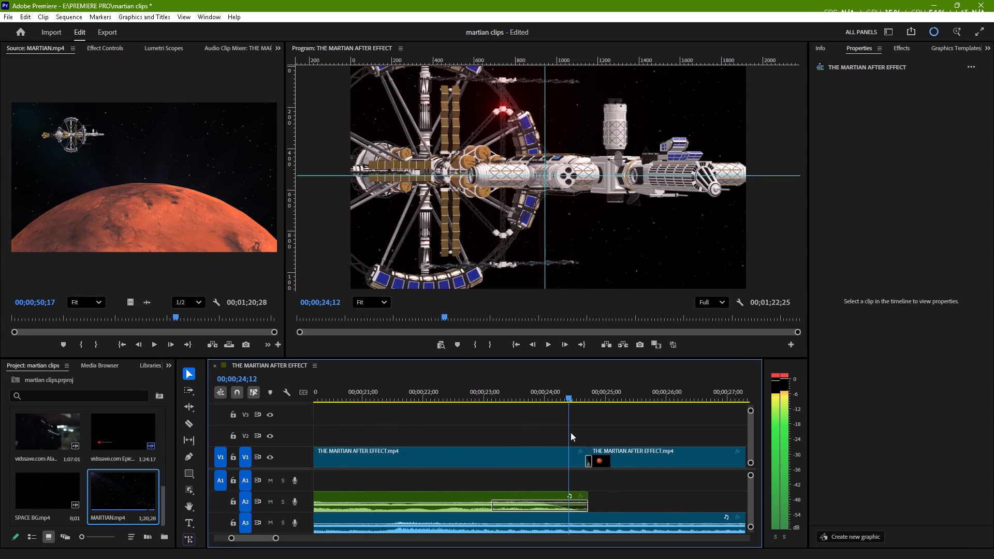
{"action": "left_click_drag", "start_coordinate": [571, 432], "coordinate": [606, 435]}
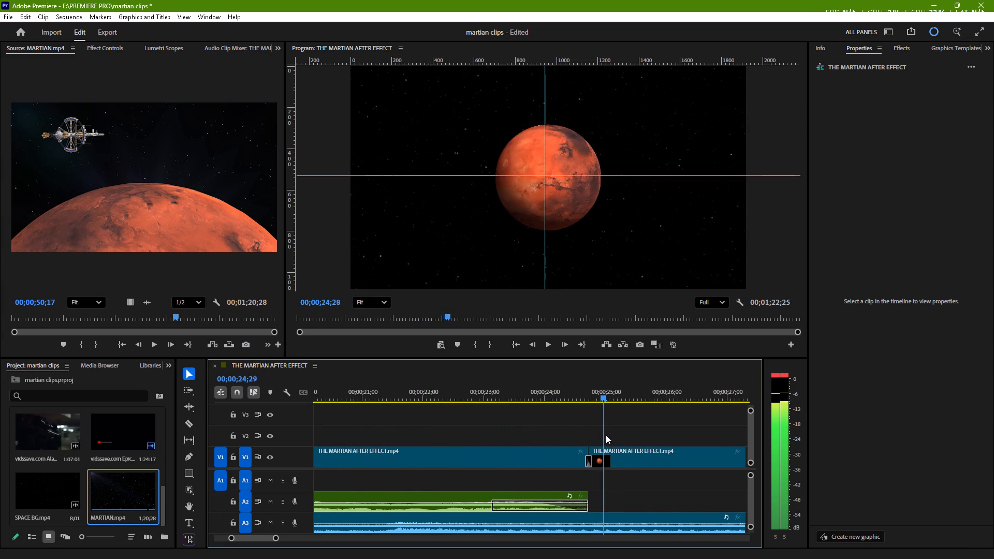
{"action": "left_click_drag", "start_coordinate": [606, 435], "coordinate": [691, 421]}
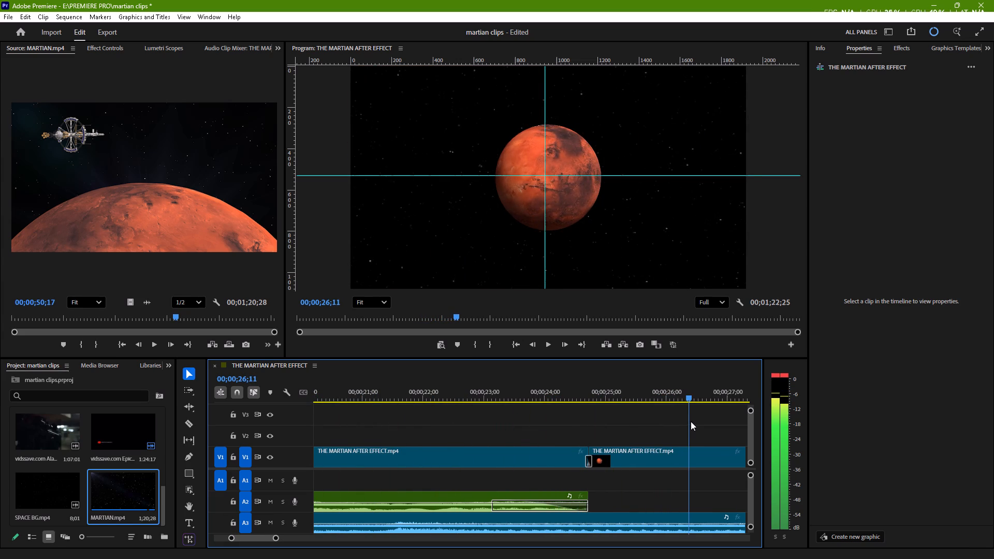
{"action": "left_click_drag", "start_coordinate": [691, 421], "coordinate": [749, 415]}
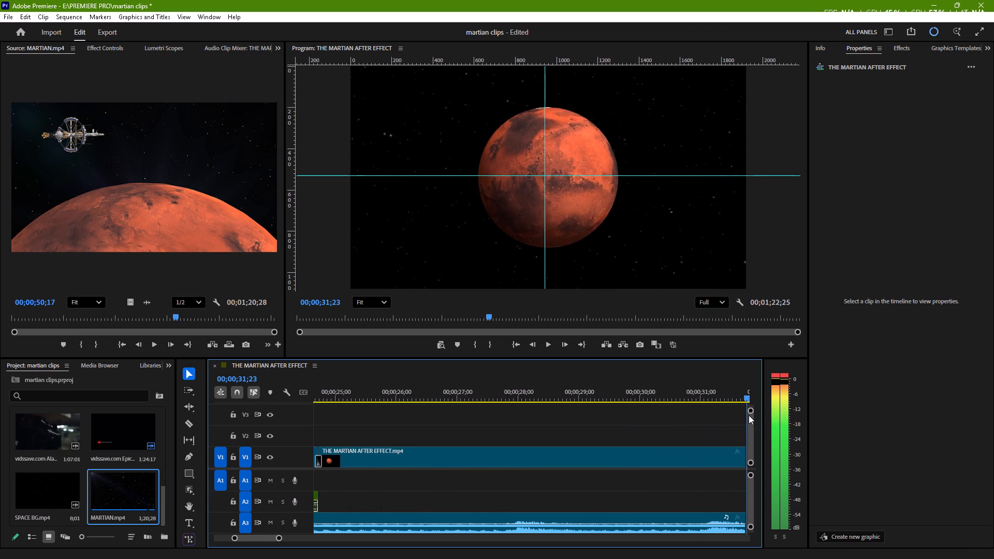
{"action": "left_click_drag", "start_coordinate": [749, 415], "coordinate": [577, 414]}
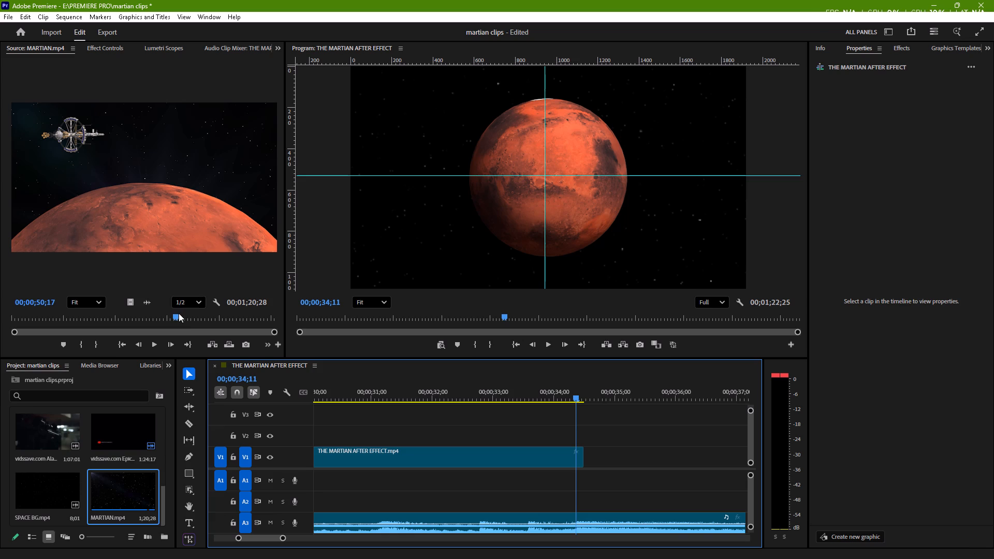
{"action": "left_click", "coordinate": [283, 541]}
{"action": "left_click_drag", "start_coordinate": [283, 541], "coordinate": [334, 541]}
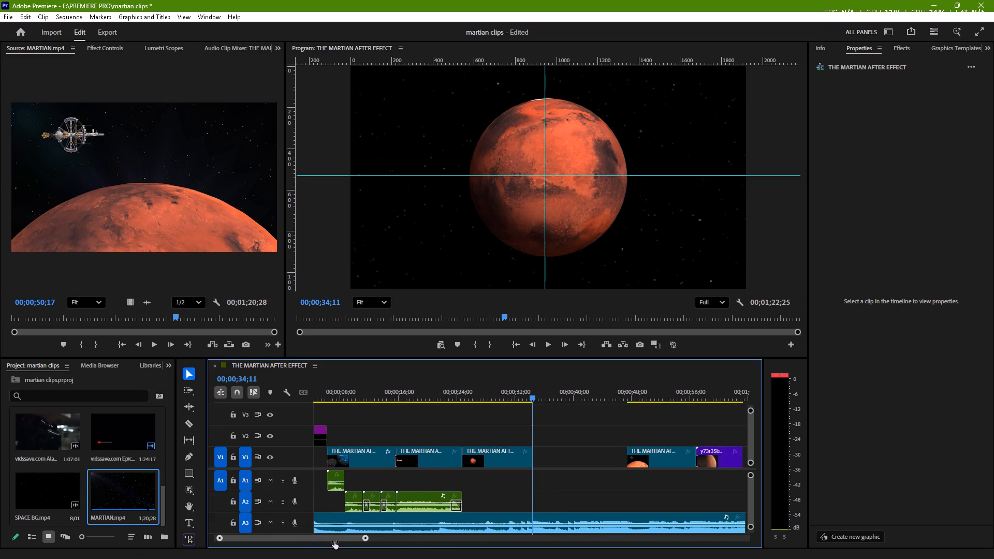
{"action": "left_click_drag", "start_coordinate": [334, 541], "coordinate": [346, 541]}
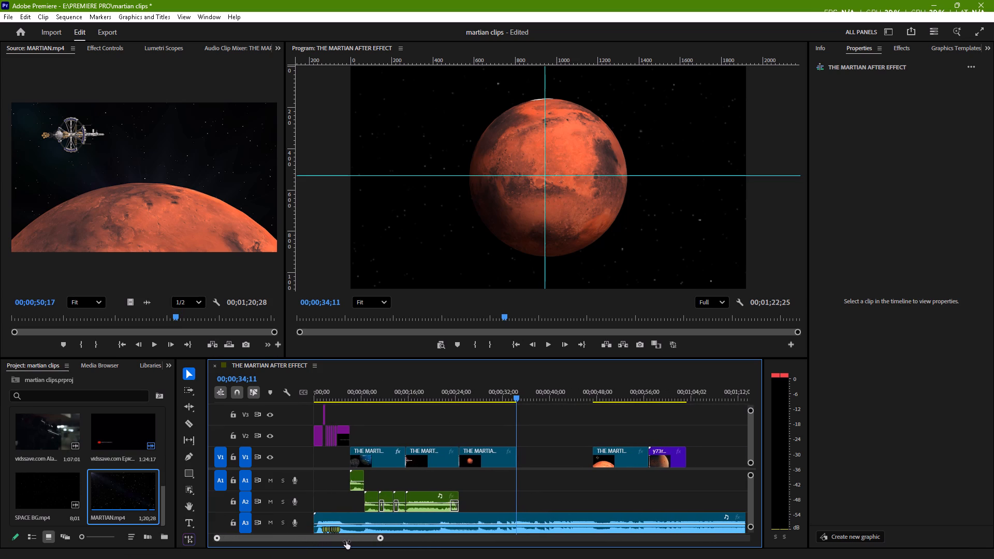
{"action": "left_click_drag", "start_coordinate": [346, 541], "coordinate": [329, 545]}
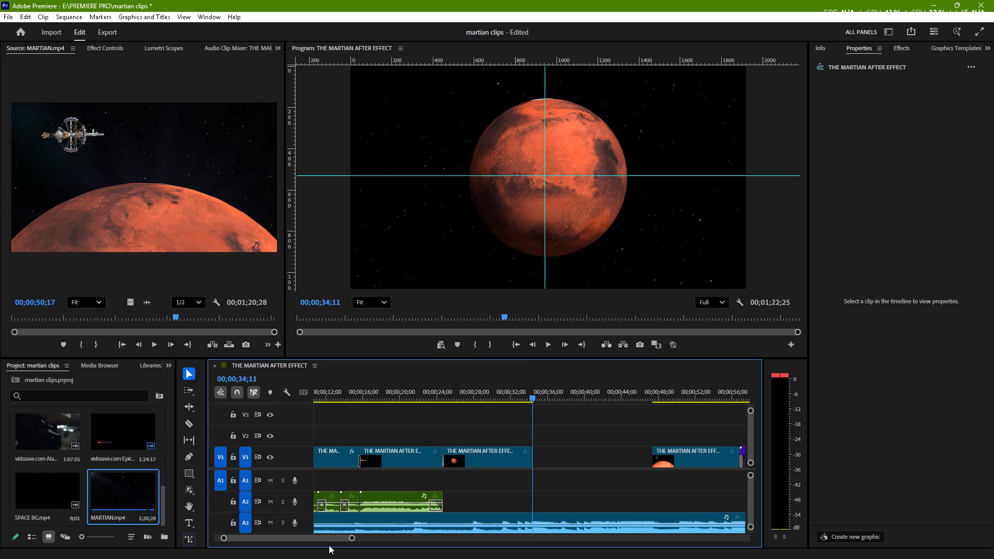
{"action": "left_click_drag", "start_coordinate": [327, 538], "coordinate": [303, 543]}
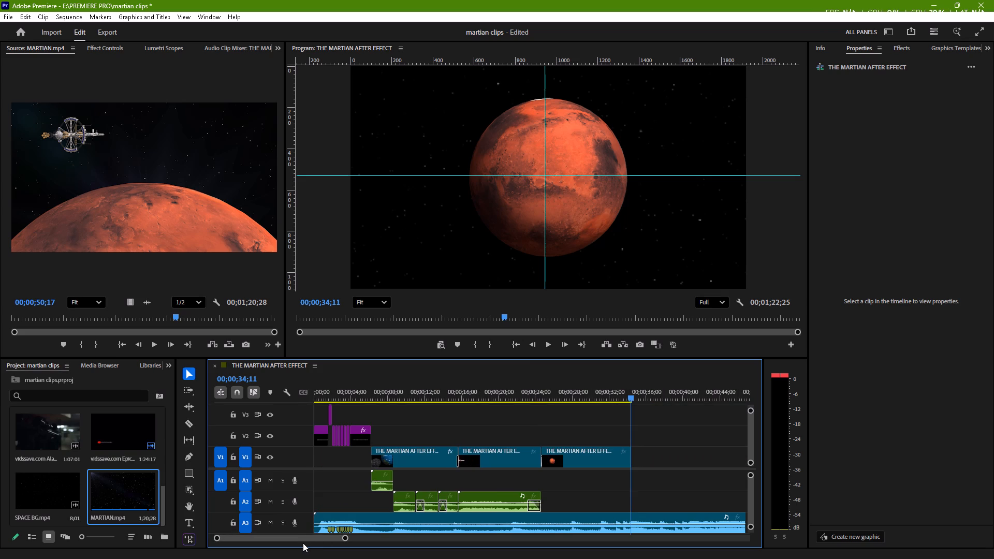
{"action": "scroll", "coordinate": [605, 484], "scroll_direction": "left", "scroll_amount": 1}
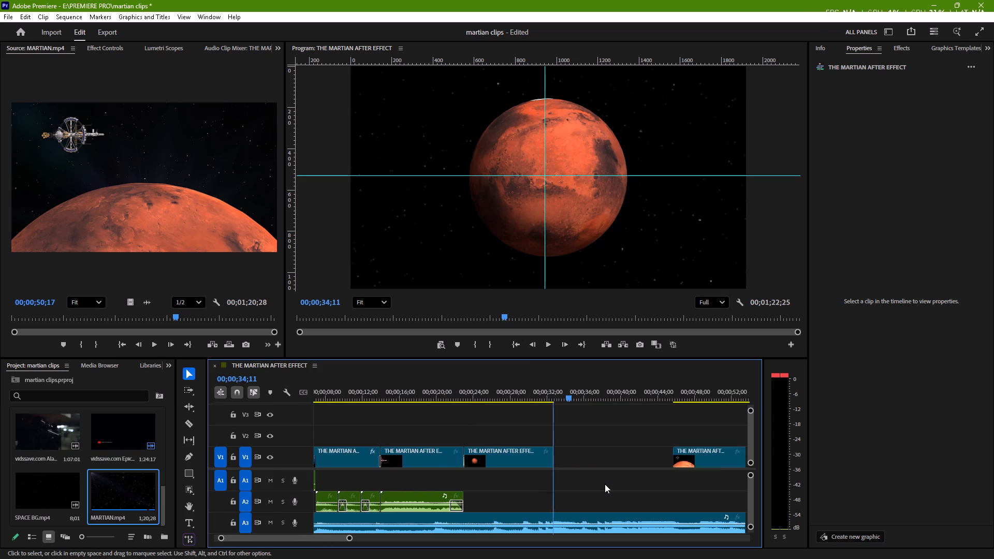
Mark an In point in MARTIAN.mp4 at 00;01;00;10, just before the title "LOST IN MARS, FOUND IN COURAGE" fades in.
{"action": "scroll", "coordinate": [605, 484], "scroll_direction": "left", "scroll_amount": 1}
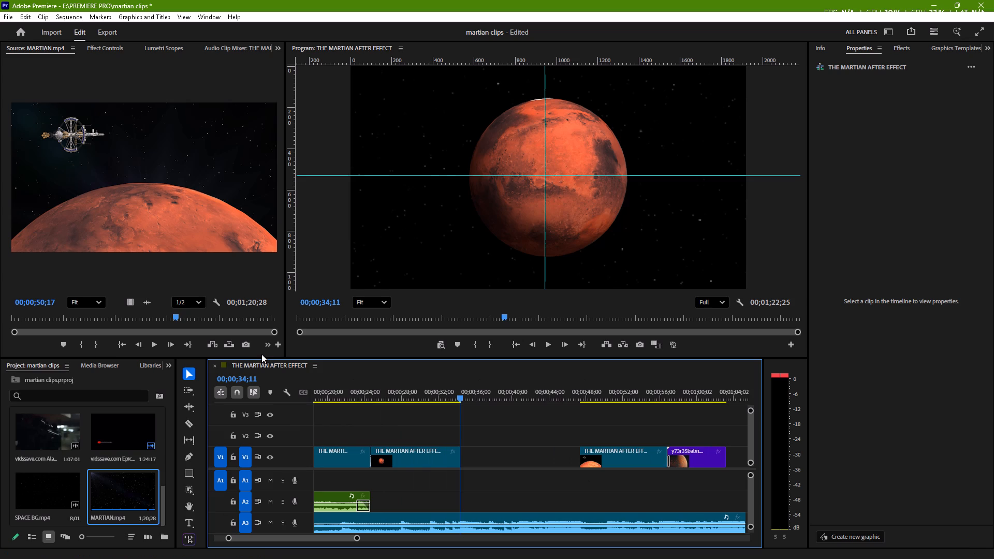
{"action": "left_click_drag", "start_coordinate": [172, 318], "coordinate": [199, 321]}
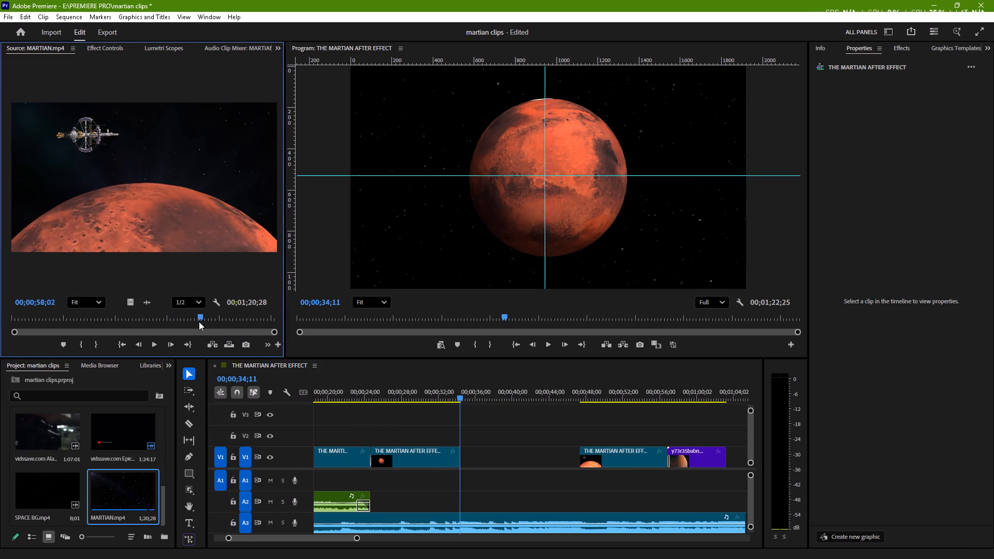
{"action": "left_click_drag", "start_coordinate": [199, 321], "coordinate": [204, 322]}
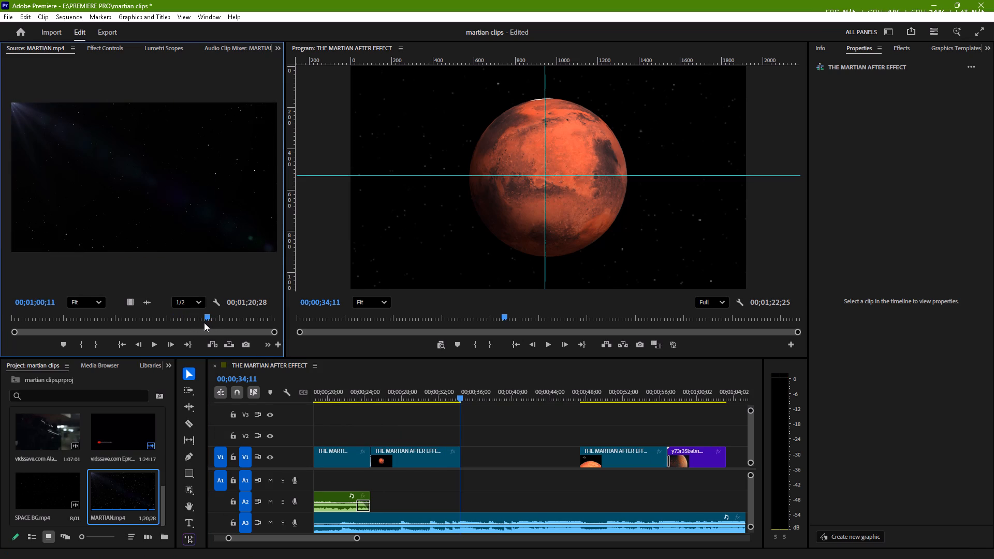
{"action": "left_click_drag", "start_coordinate": [204, 322], "coordinate": [205, 321]}
{"action": "key", "text": "Left"}
{"action": "key", "text": "Left"}
{"action": "key", "text": "Left"}
{"action": "key", "text": "Left"}
{"action": "key", "text": "Left"}
{"action": "key", "text": "Left"}
{"action": "key", "text": "Left"}
{"action": "key", "text": "Left"}
{"action": "key", "text": "Left"}
{"action": "key", "text": "Left"}
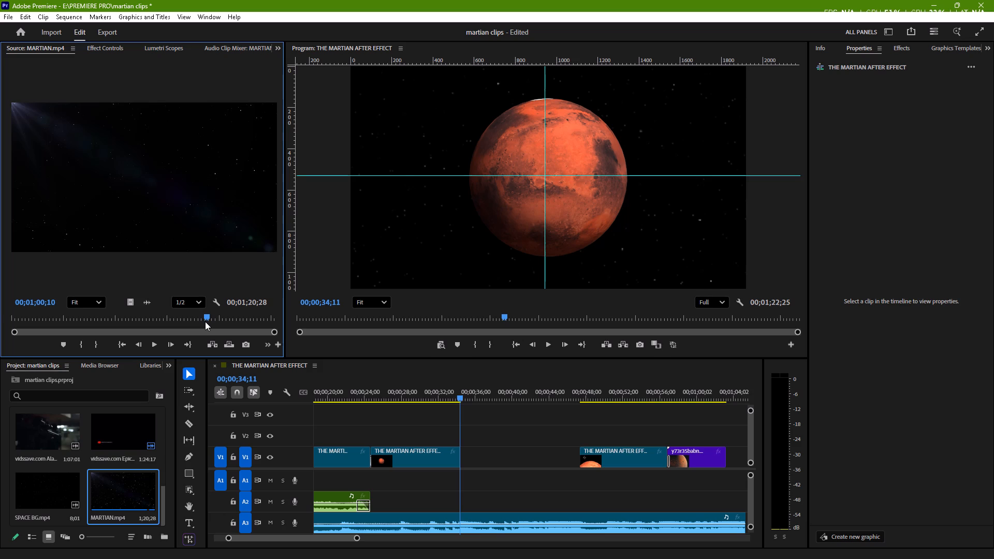
{"action": "type", "text": "i"}
Play the title shot in the source clip and mark its Out point at 00;01;02;25.
{"action": "key", "text": "space"}
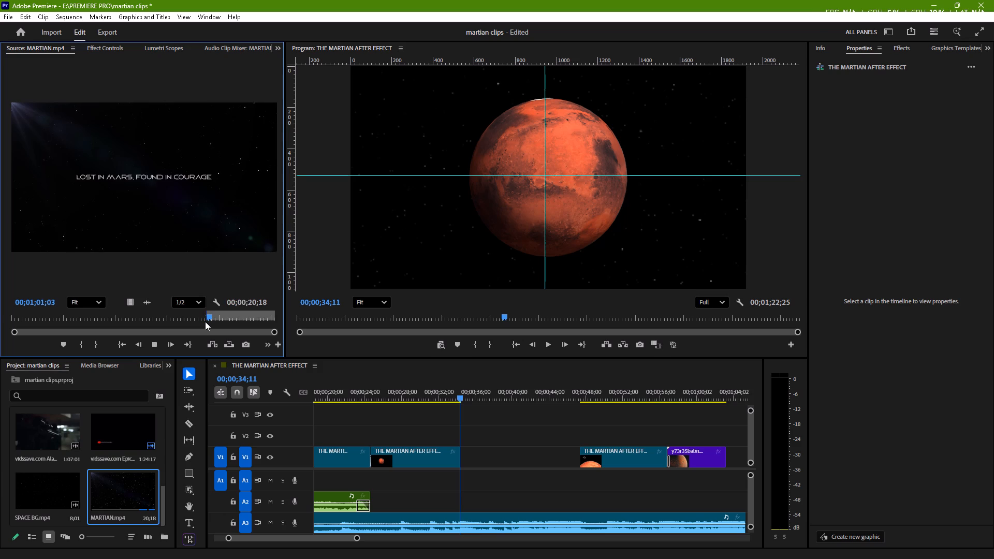
{"action": "key", "text": "space"}
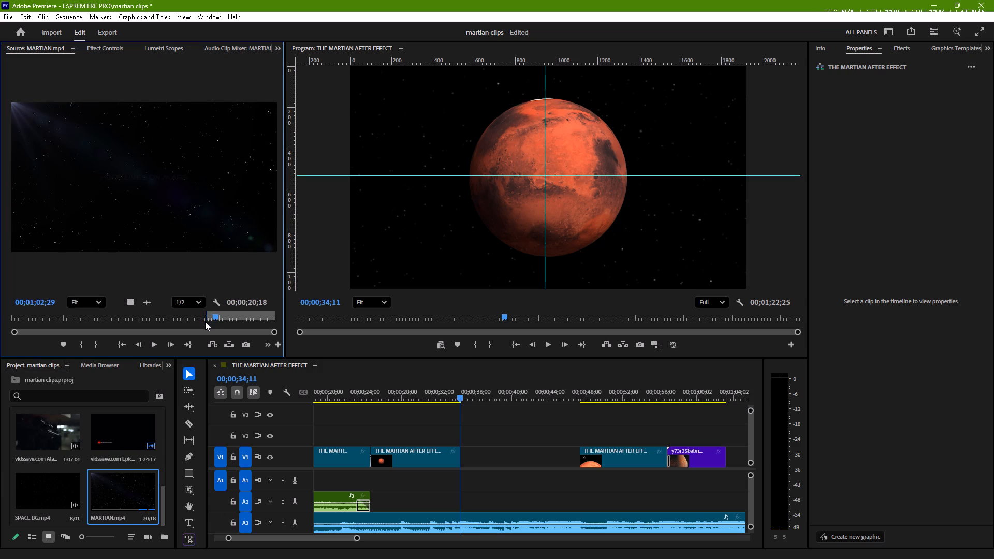
{"action": "key", "text": "Left"}
{"action": "key", "text": "Left"}
{"action": "key", "text": "Left"}
{"action": "key", "text": "Left"}
{"action": "key", "text": "o"}
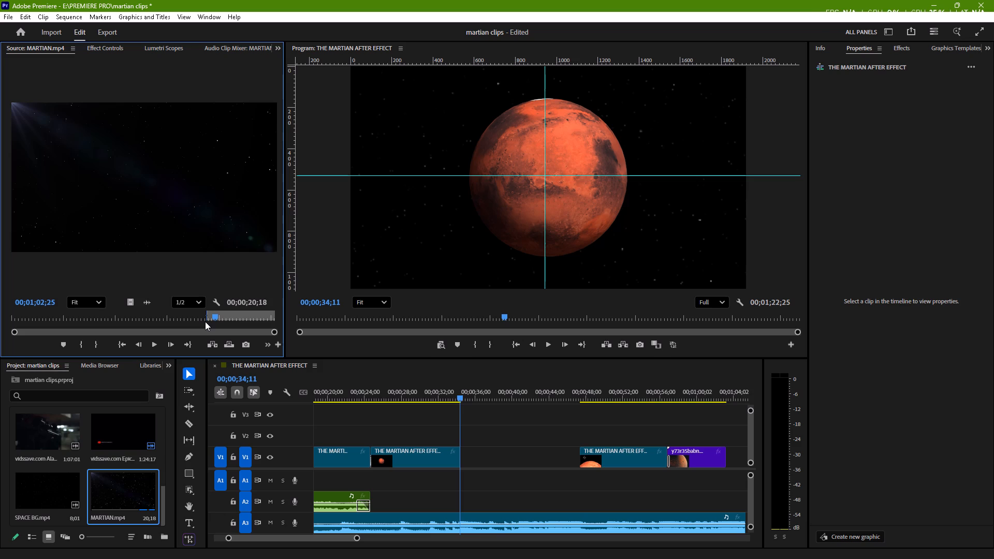
Place only the video of the marked title segment on V1, directly after the Mars clip at 00;00;34;11.
{"action": "left_click_drag", "start_coordinate": [124, 305], "coordinate": [229, 301]}
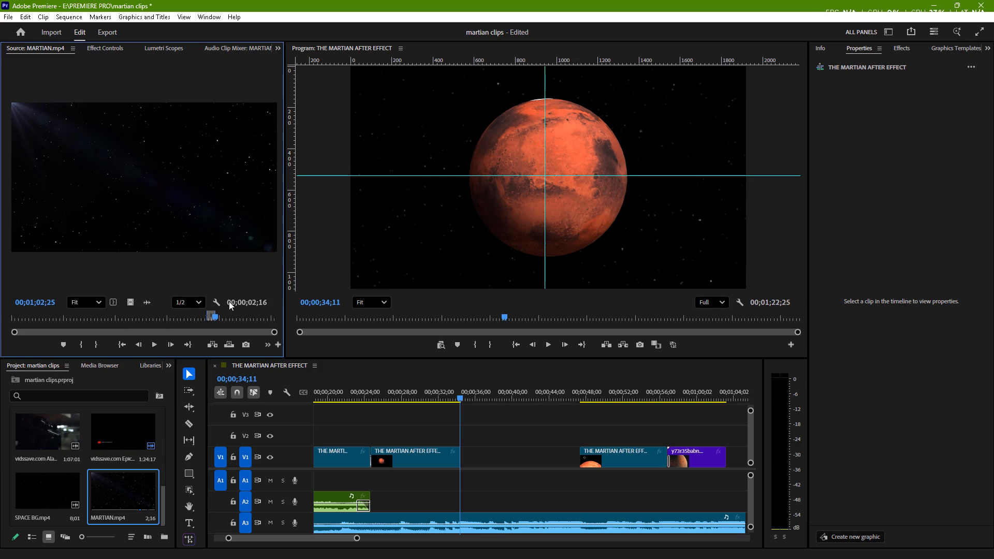
{"action": "left_click_drag", "start_coordinate": [229, 301], "coordinate": [462, 466]}
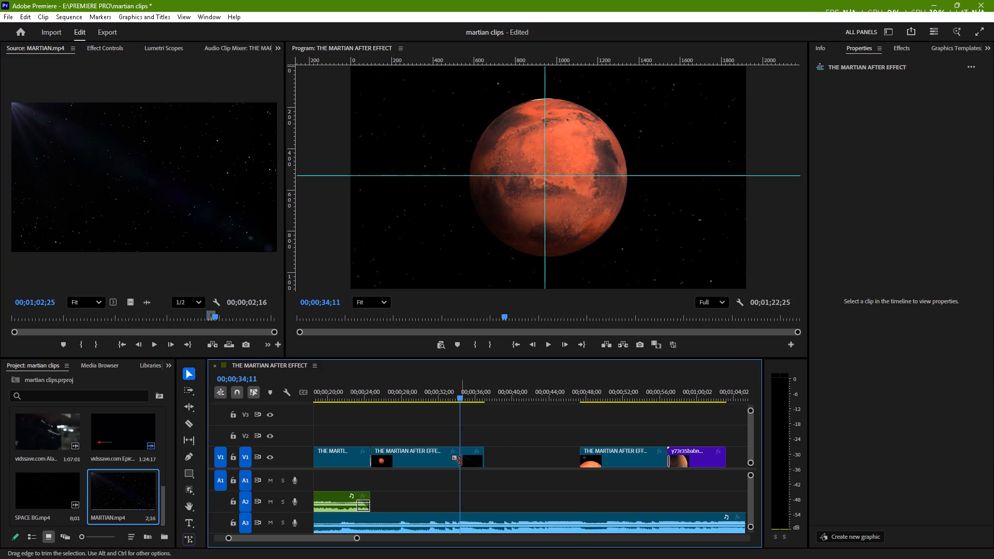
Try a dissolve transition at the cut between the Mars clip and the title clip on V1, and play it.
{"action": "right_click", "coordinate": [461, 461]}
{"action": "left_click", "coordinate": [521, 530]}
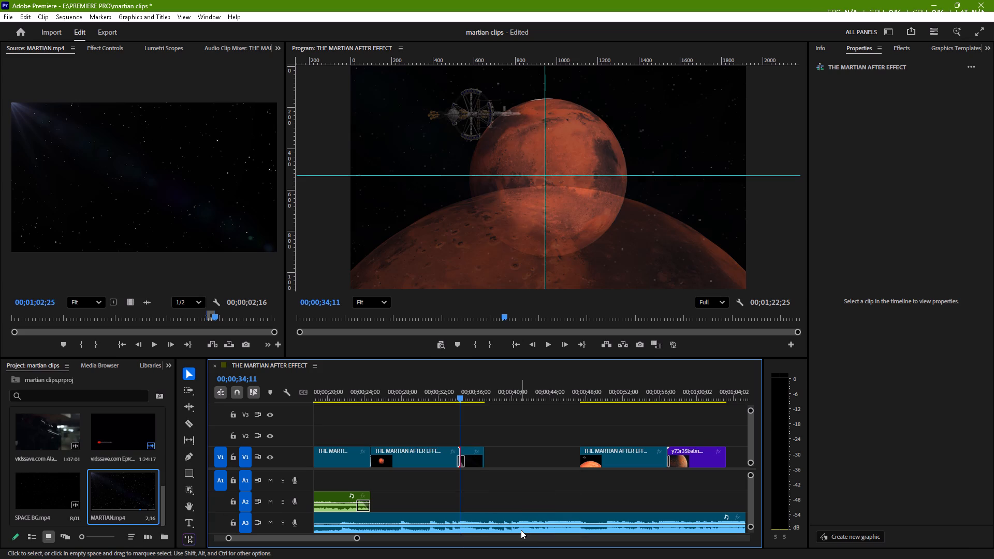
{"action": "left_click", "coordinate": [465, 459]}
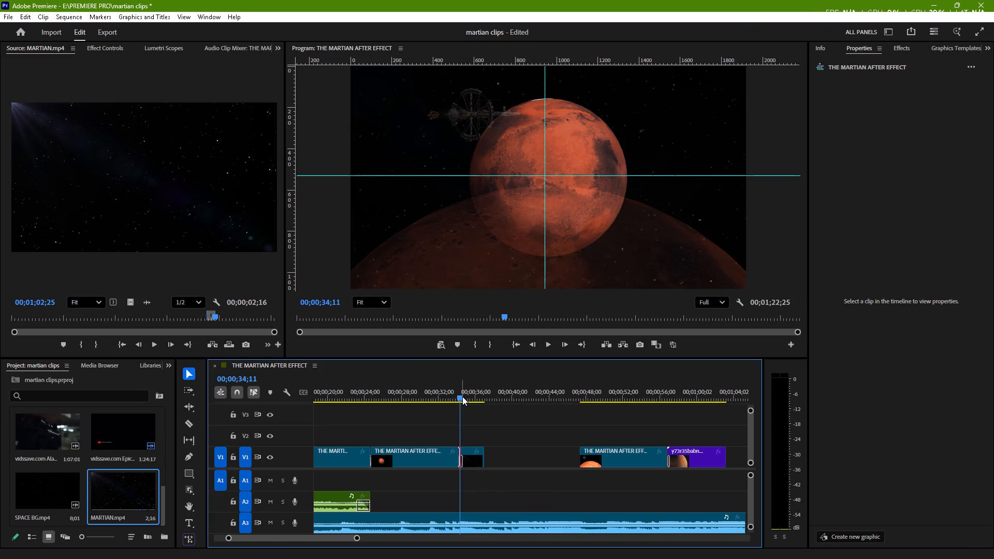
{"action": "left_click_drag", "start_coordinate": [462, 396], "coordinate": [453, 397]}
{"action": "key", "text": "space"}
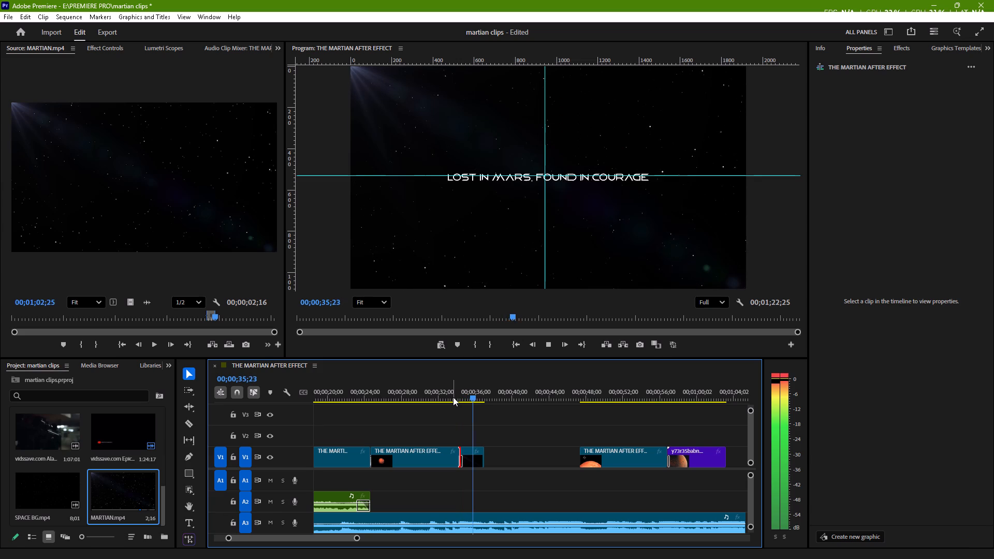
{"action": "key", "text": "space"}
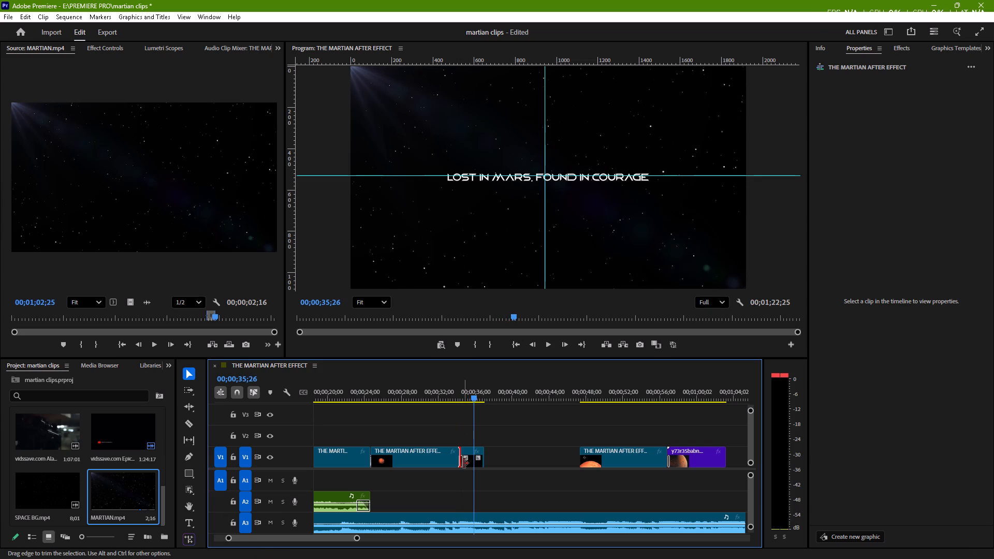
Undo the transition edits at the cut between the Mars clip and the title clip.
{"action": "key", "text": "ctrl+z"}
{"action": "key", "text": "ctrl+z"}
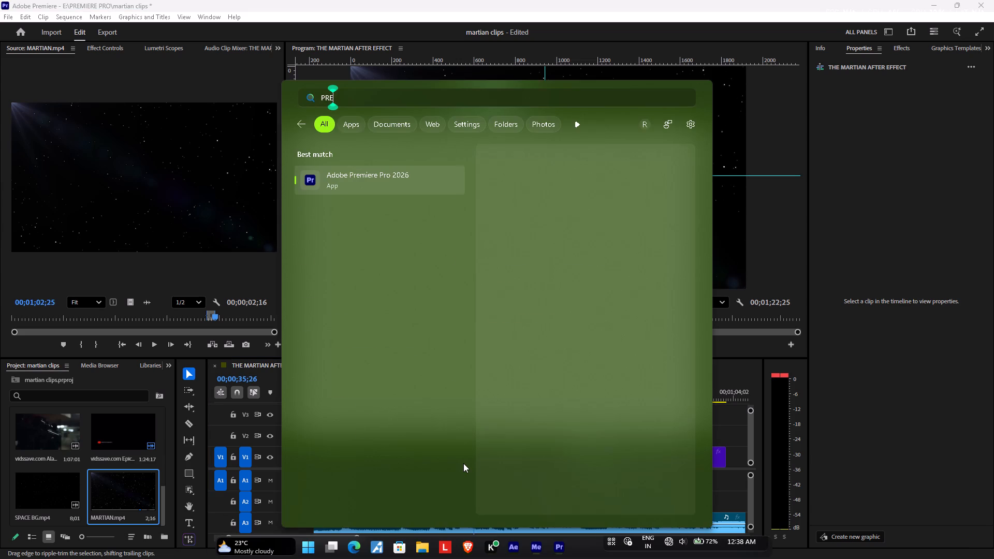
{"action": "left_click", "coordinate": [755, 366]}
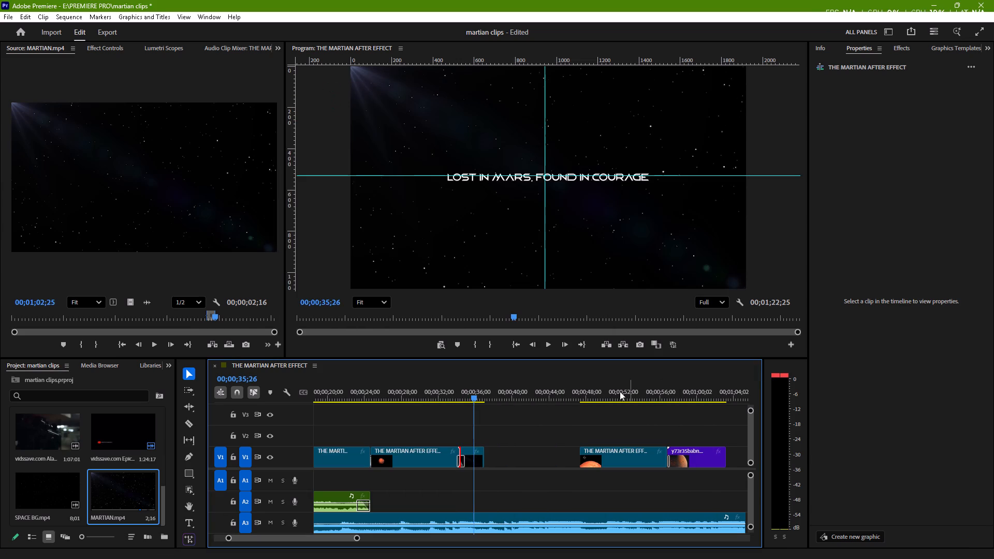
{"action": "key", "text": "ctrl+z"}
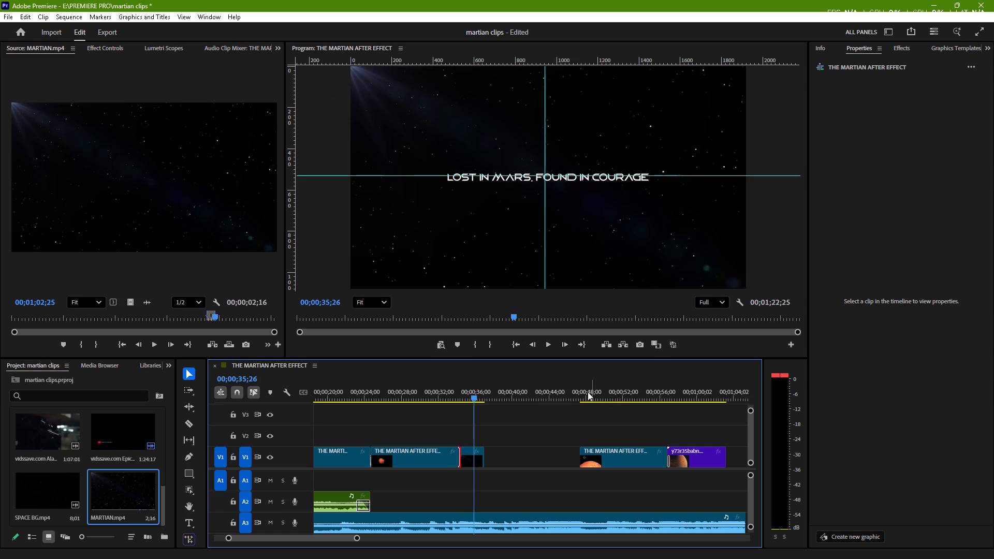
Review the Mars-to-title cut and the end of the title clip in the sequence, leaving the playhead at 00;00;36;01.
{"action": "left_click_drag", "start_coordinate": [474, 397], "coordinate": [442, 399]}
{"action": "key", "text": "space"}
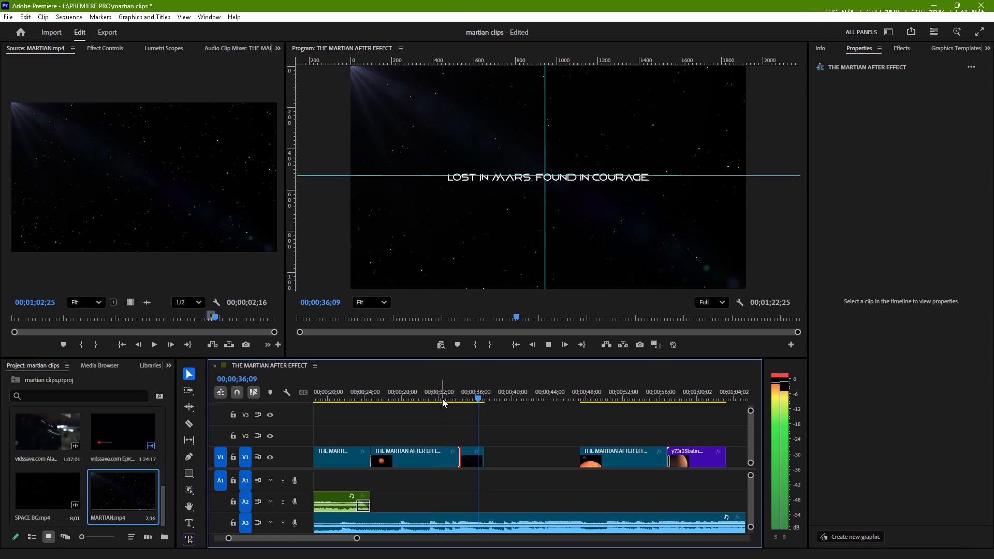
{"action": "key", "text": "space"}
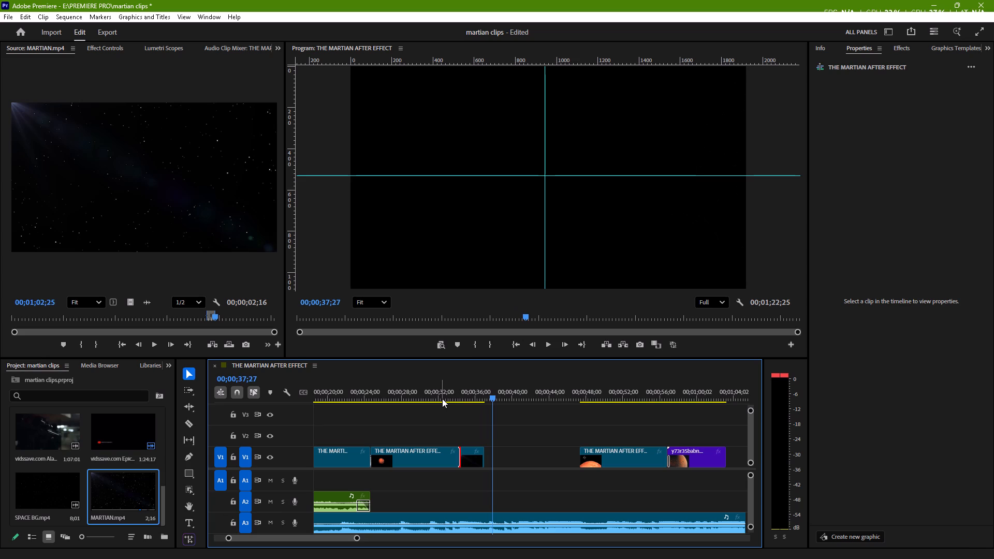
{"action": "left_click_drag", "start_coordinate": [489, 396], "coordinate": [447, 404]}
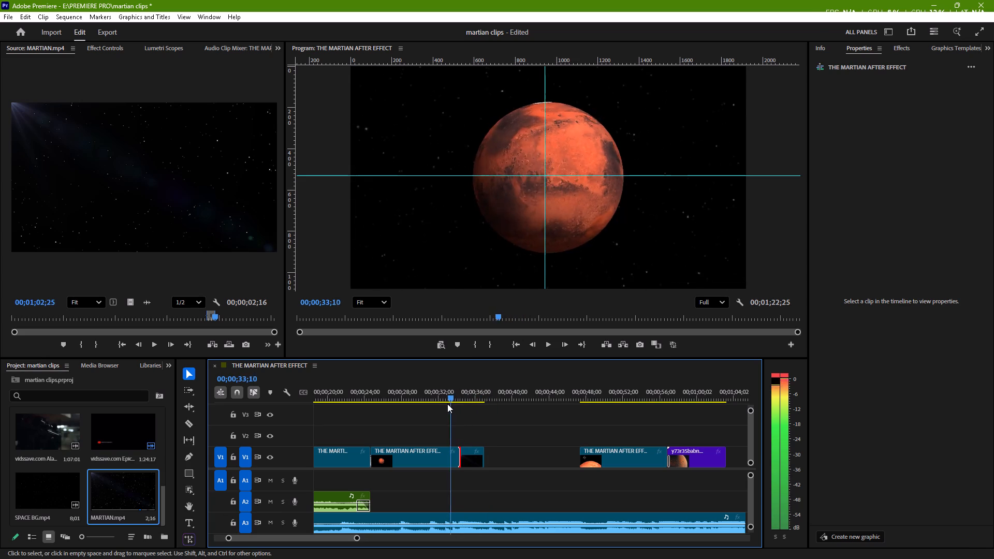
{"action": "left_click_drag", "start_coordinate": [447, 404], "coordinate": [461, 407]}
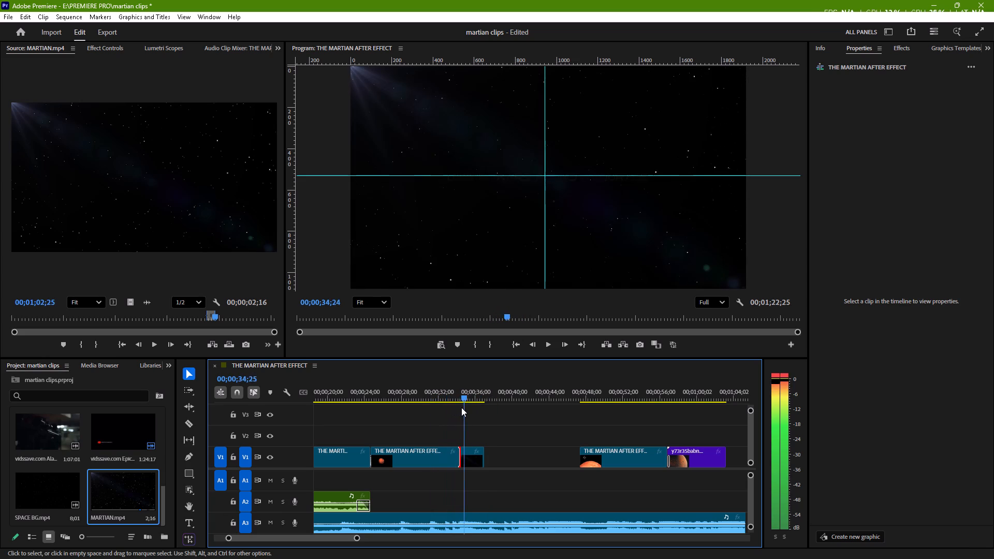
{"action": "left_click_drag", "start_coordinate": [461, 407], "coordinate": [477, 410]}
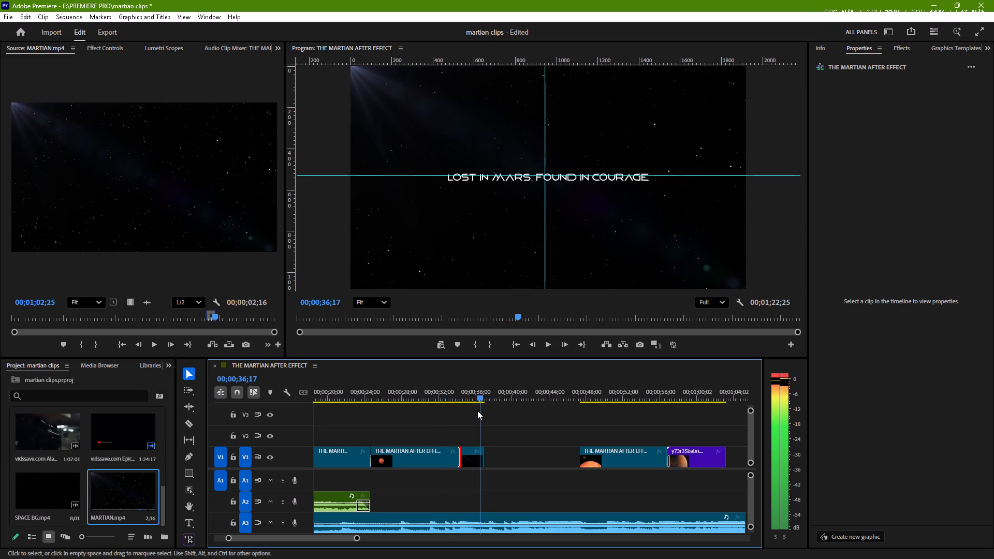
{"action": "left_click_drag", "start_coordinate": [477, 410], "coordinate": [485, 413]}
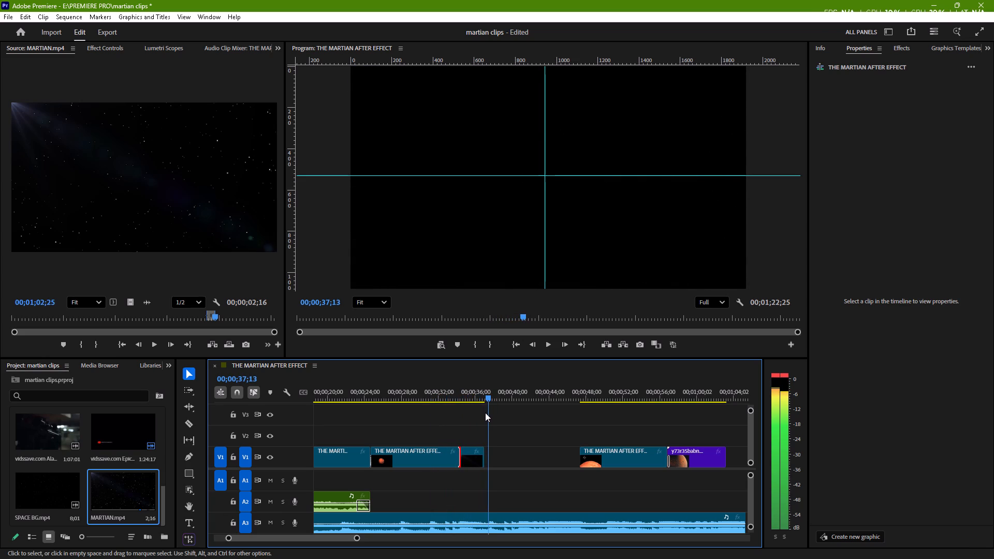
{"action": "left_click_drag", "start_coordinate": [485, 413], "coordinate": [472, 414]}
Mark a new In point in MARTIAN.mp4 at 00;00;50;18, at the start of the shot with the space station above Mars.
{"action": "left_click", "coordinate": [250, 273]}
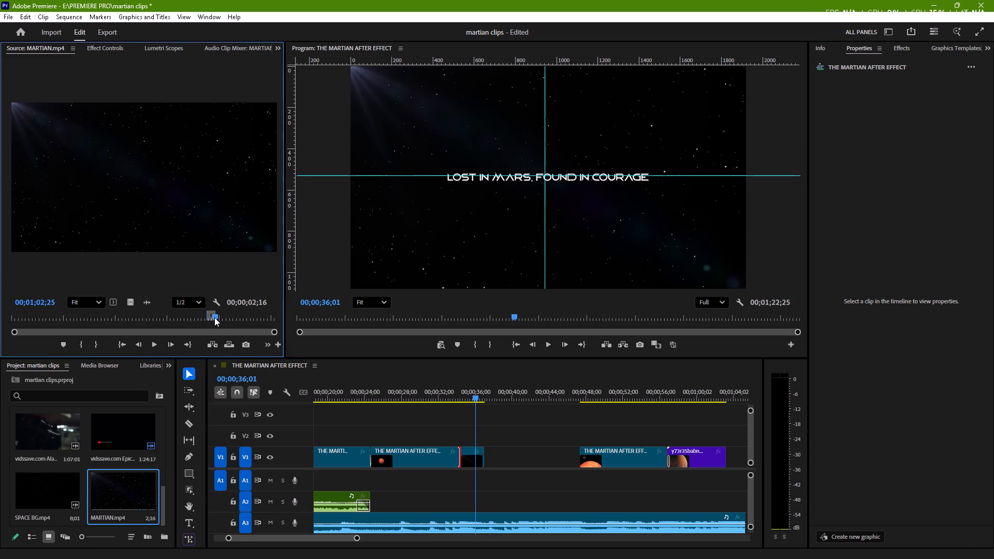
{"action": "left_click_drag", "start_coordinate": [214, 317], "coordinate": [198, 319]}
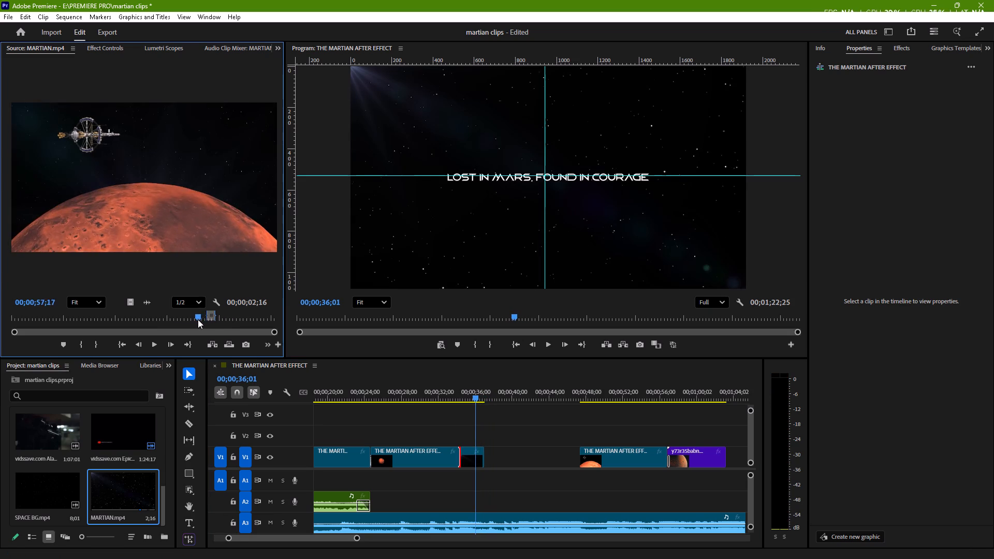
{"action": "left_click_drag", "start_coordinate": [198, 319], "coordinate": [177, 320]}
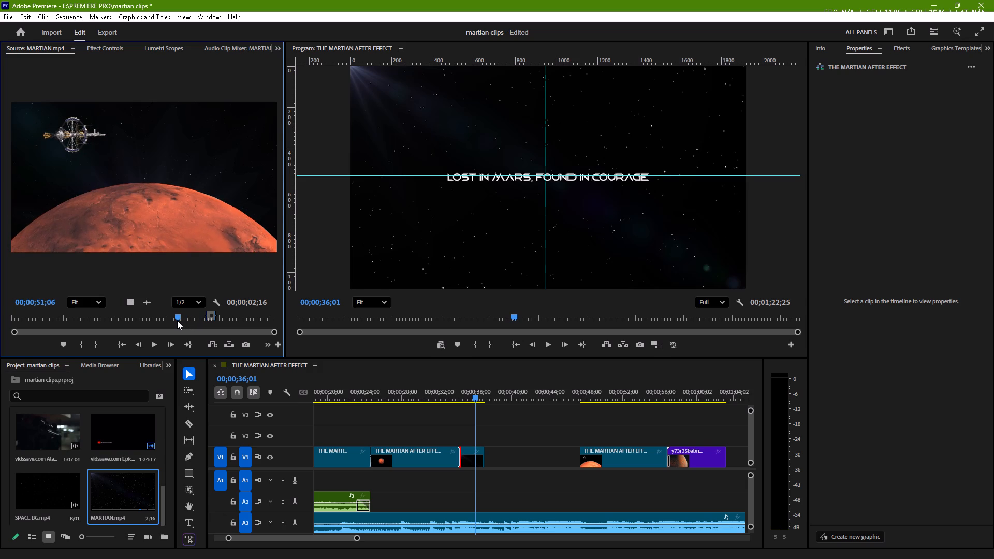
{"action": "left_click_drag", "start_coordinate": [177, 320], "coordinate": [173, 321]}
{"action": "key", "text": "Right"}
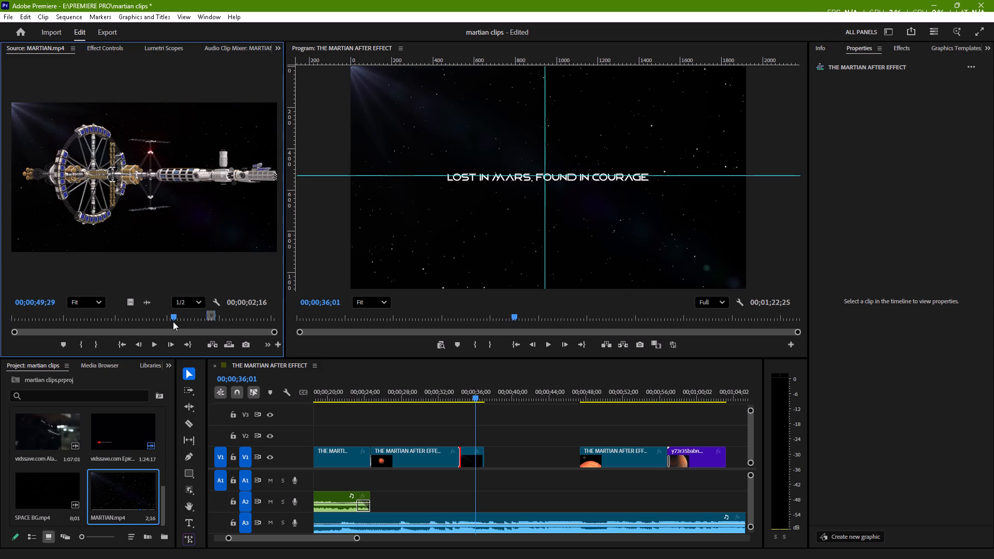
{"action": "key", "text": "Right"}
{"action": "key", "text": "Right"}
{"action": "key", "text": "Right"}
{"action": "key", "text": "Right"}
{"action": "key", "text": "Right"}
{"action": "key", "text": "Right"}
{"action": "key", "text": "Right"}
{"action": "key", "text": "Right"}
{"action": "key", "text": "Right"}
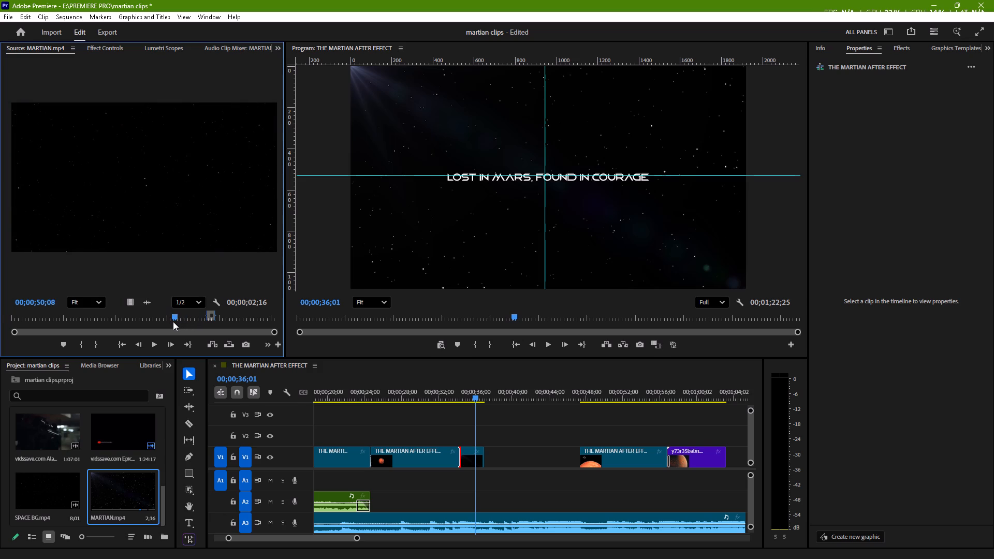
{"action": "key", "text": "Right"}
{"action": "key", "text": "Right"}
{"action": "key", "text": "Right"}
{"action": "key", "text": "Right"}
{"action": "key", "text": "Right"}
{"action": "key", "text": "Right"}
{"action": "key", "text": "Right"}
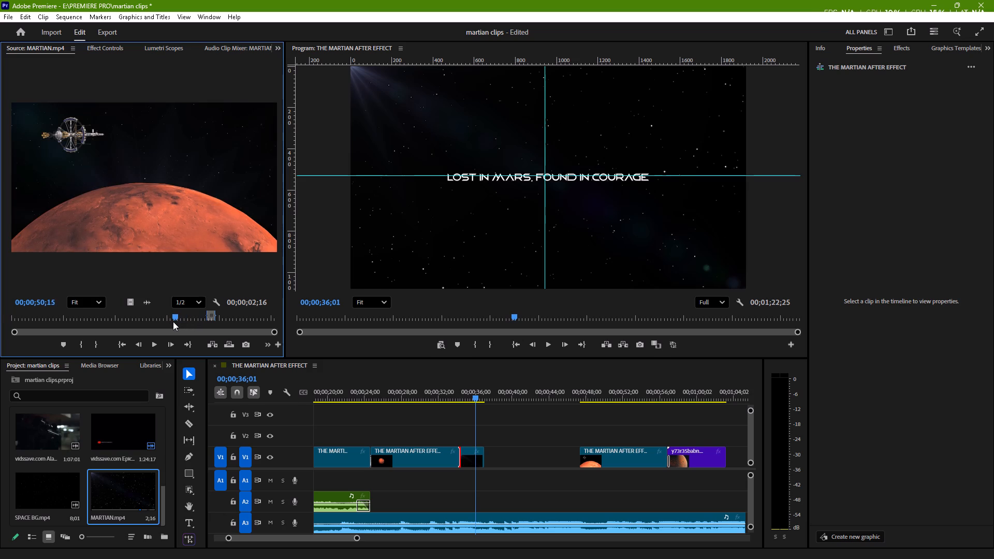
{"action": "key", "text": "Right"}
{"action": "key", "text": "Right"}
{"action": "key", "text": "Right"}
{"action": "key", "text": "i"}
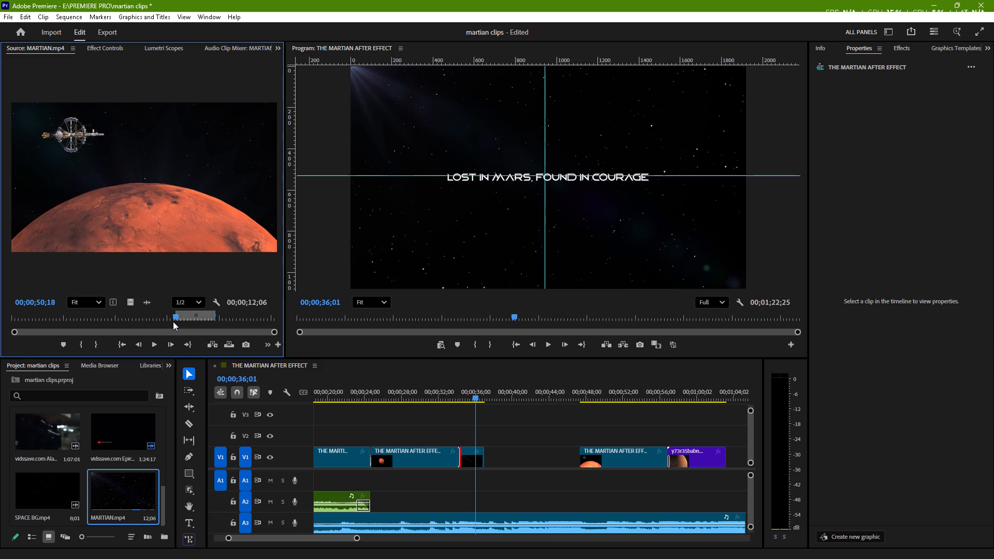
Play the station-above-Mars shot in the source clip and mark its Out point at 00;00;59;08.
{"action": "key", "text": "space"}
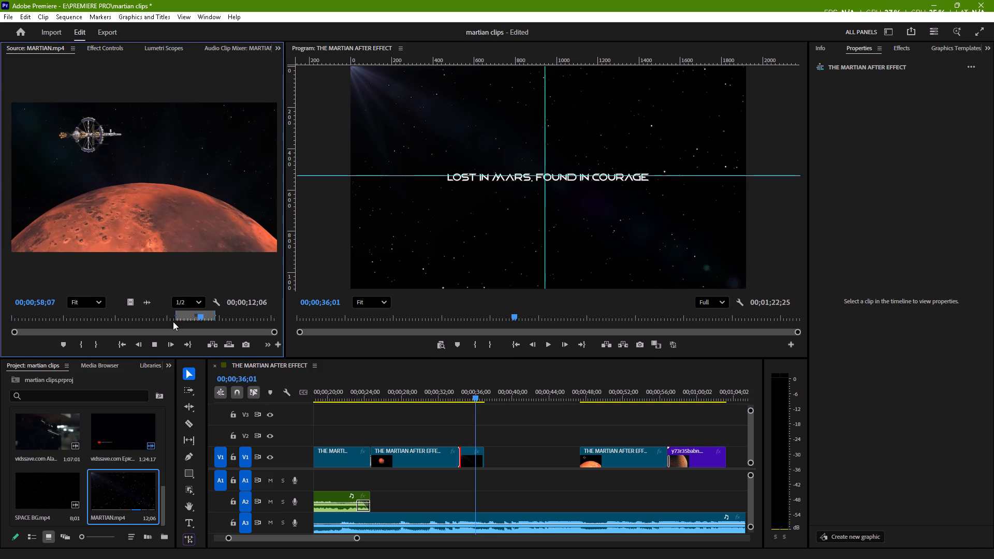
{"action": "key", "text": "space"}
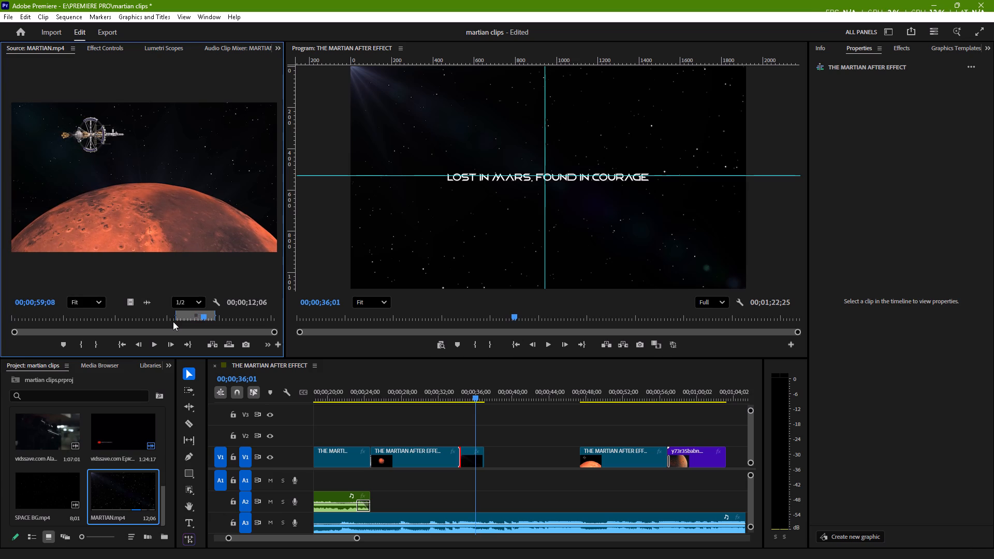
{"action": "key", "text": "o"}
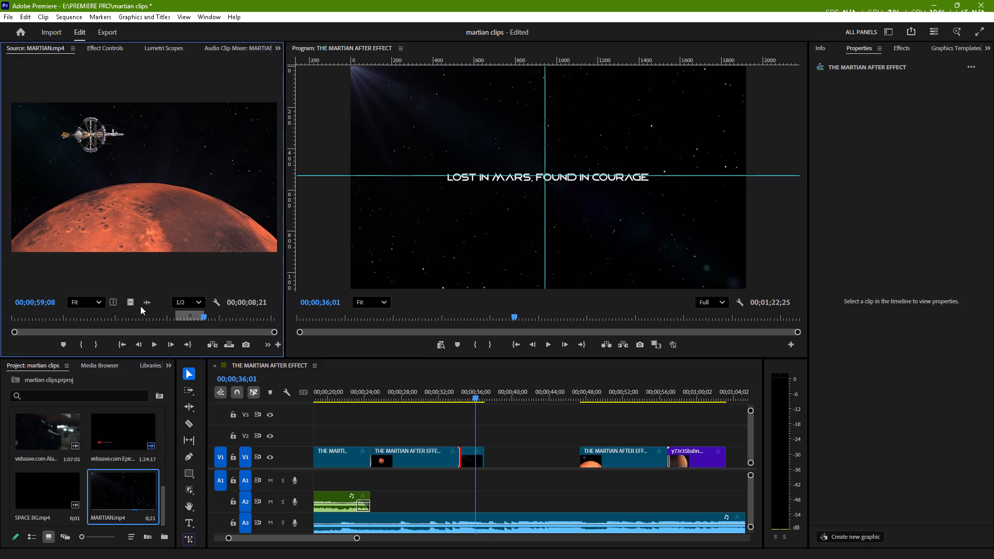
Place the video of the marked station-above-Mars segment on V1 directly after the title clip.
{"action": "left_click_drag", "start_coordinate": [133, 303], "coordinate": [495, 472]}
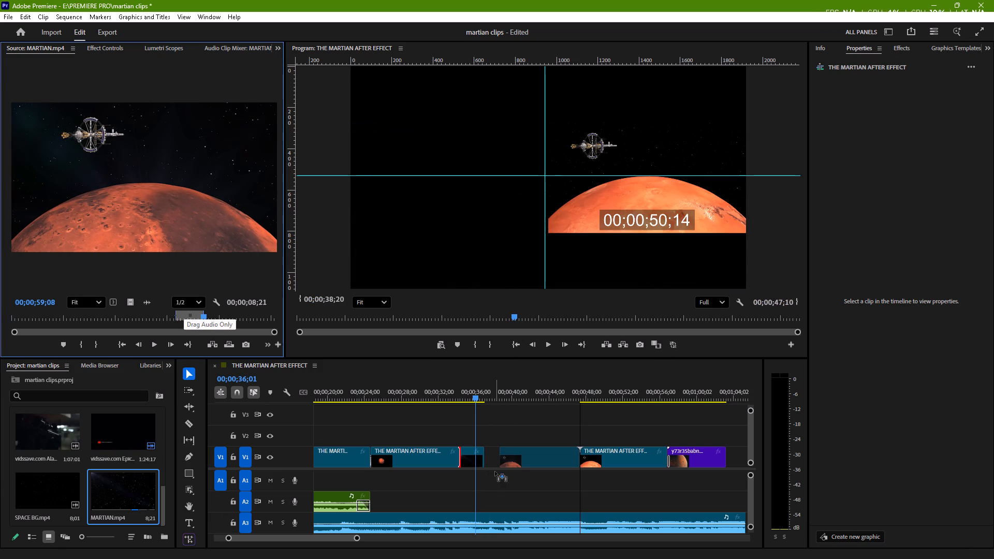
{"action": "left_click_drag", "start_coordinate": [495, 472], "coordinate": [490, 469]}
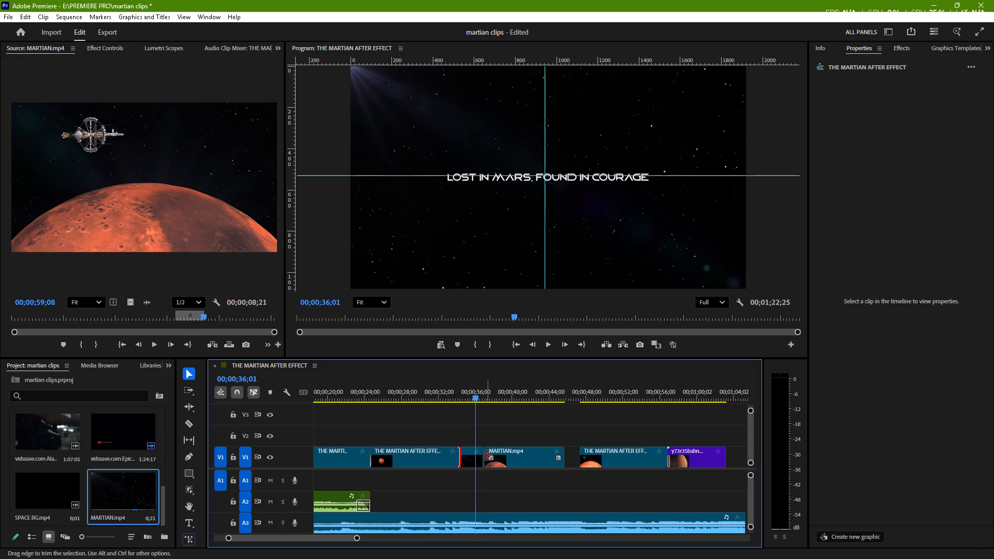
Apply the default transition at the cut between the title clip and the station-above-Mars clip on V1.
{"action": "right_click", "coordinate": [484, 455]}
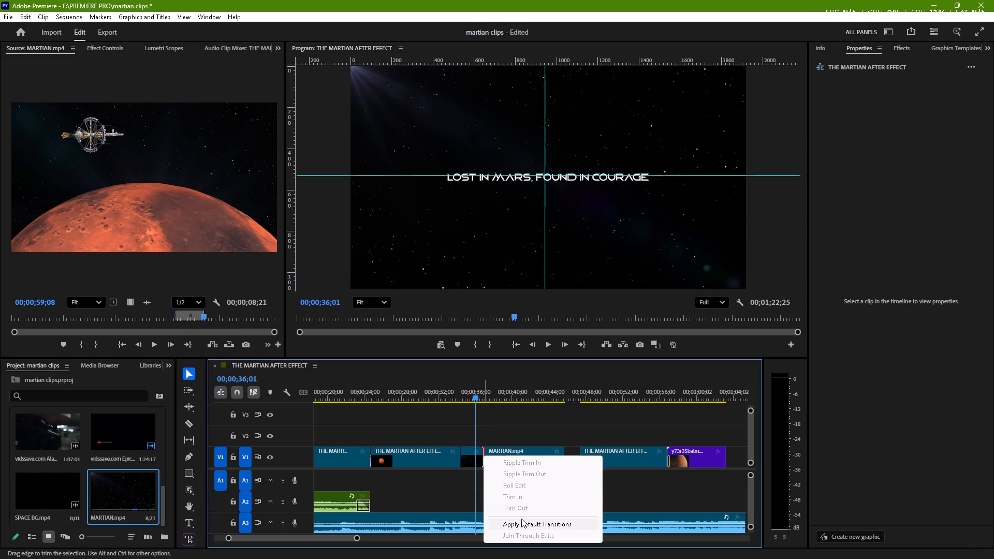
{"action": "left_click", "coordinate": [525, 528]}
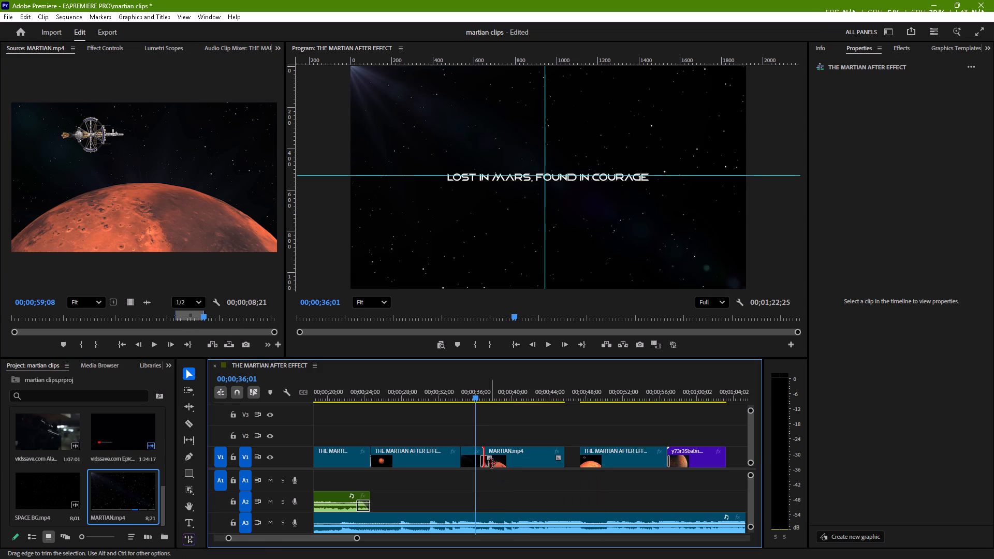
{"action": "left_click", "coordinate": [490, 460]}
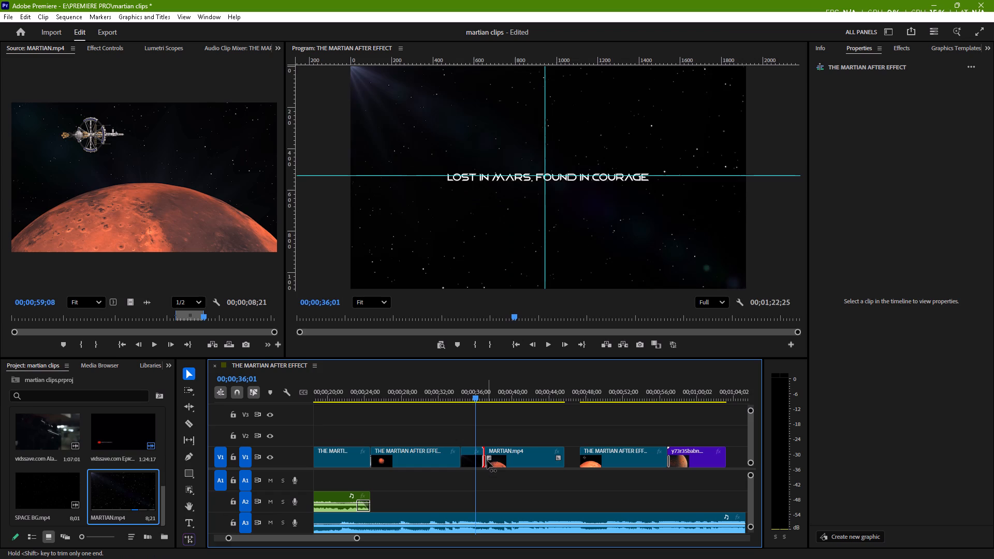
Play back the sequence across the transition from the title clip into the station-above-Mars clip to review it.
{"action": "key", "text": "space"}
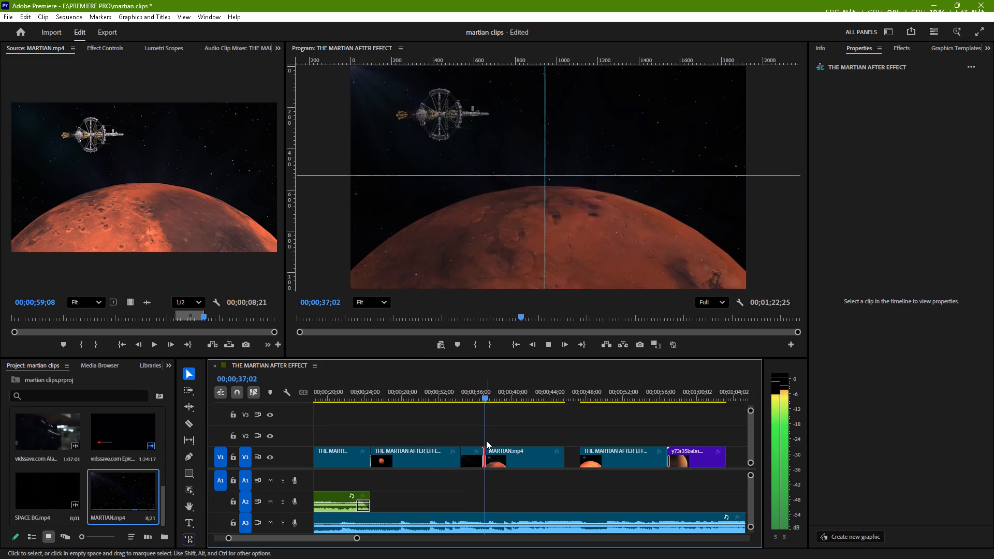
{"action": "key", "text": "space"}
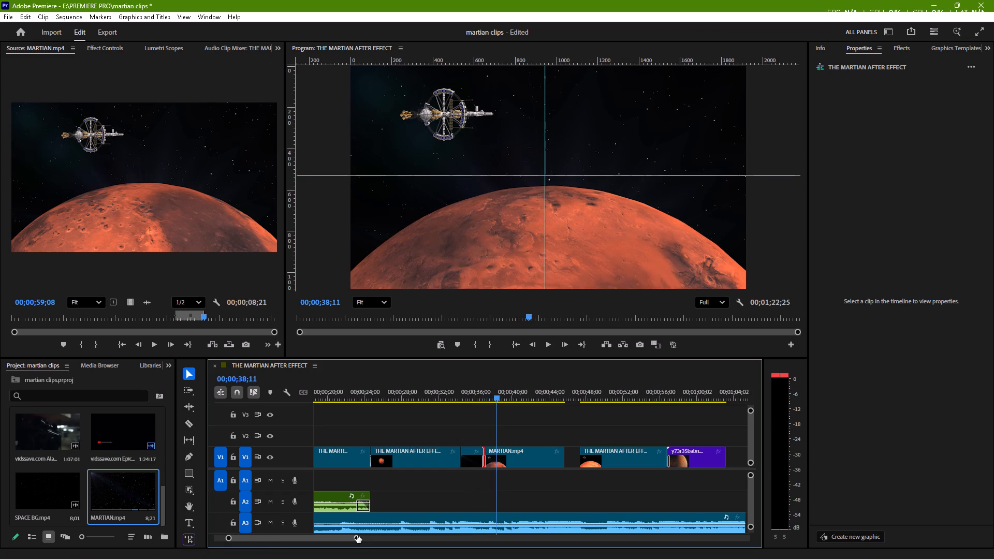
{"action": "left_click_drag", "start_coordinate": [357, 535], "coordinate": [326, 540]}
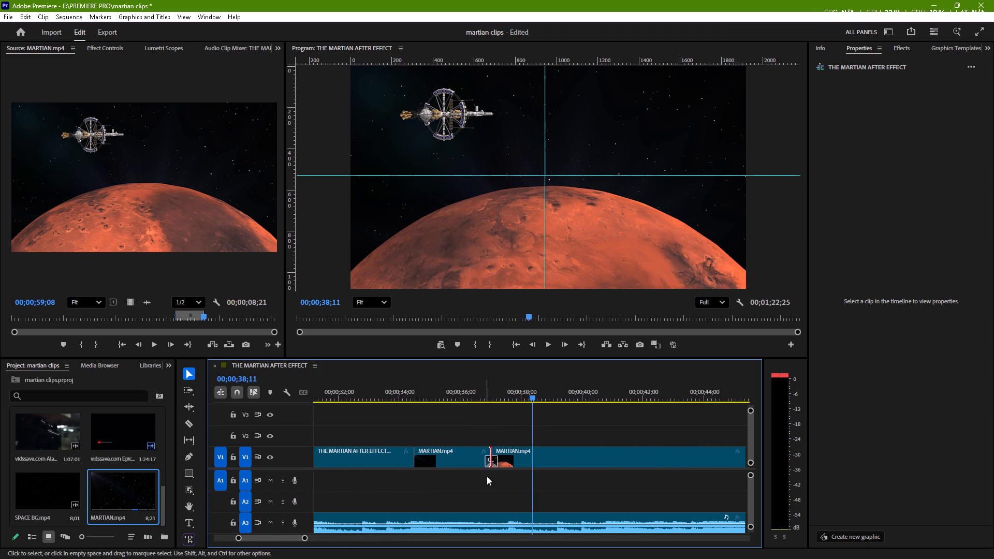
{"action": "left_click", "coordinate": [496, 459]}
{"action": "left_click", "coordinate": [496, 459]}
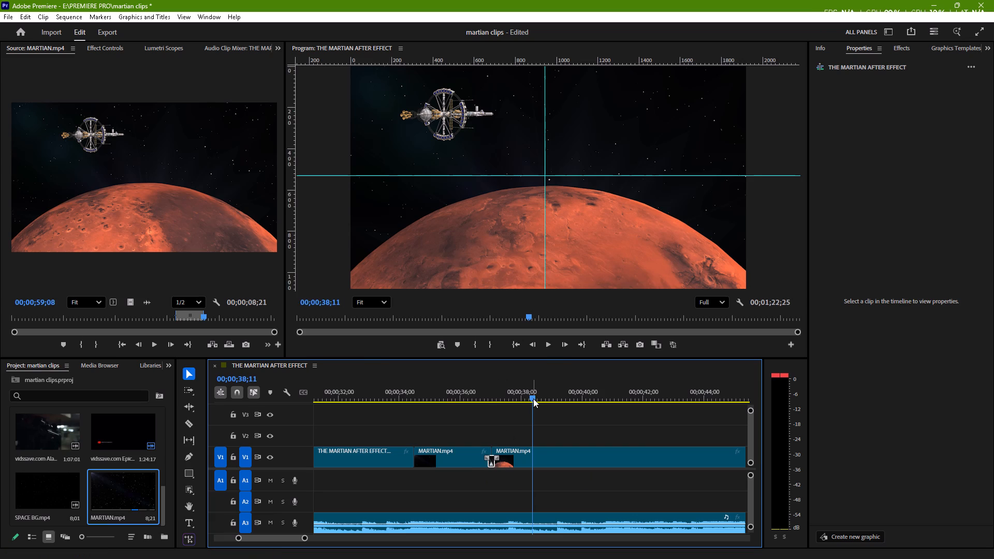
{"action": "left_click_drag", "start_coordinate": [533, 399], "coordinate": [481, 407]}
{"action": "key", "text": "space"}
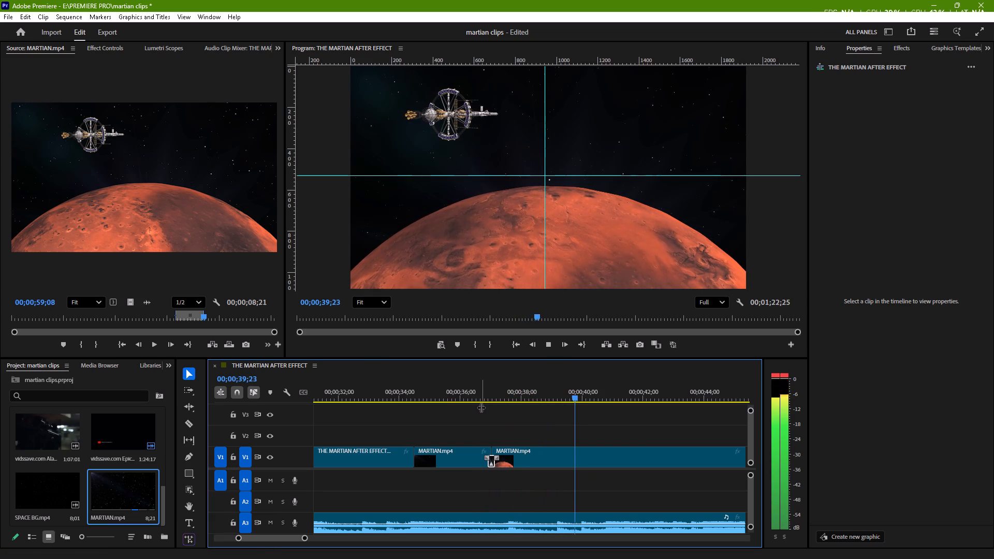
{"action": "key", "text": "space"}
{"action": "key", "text": "space"}
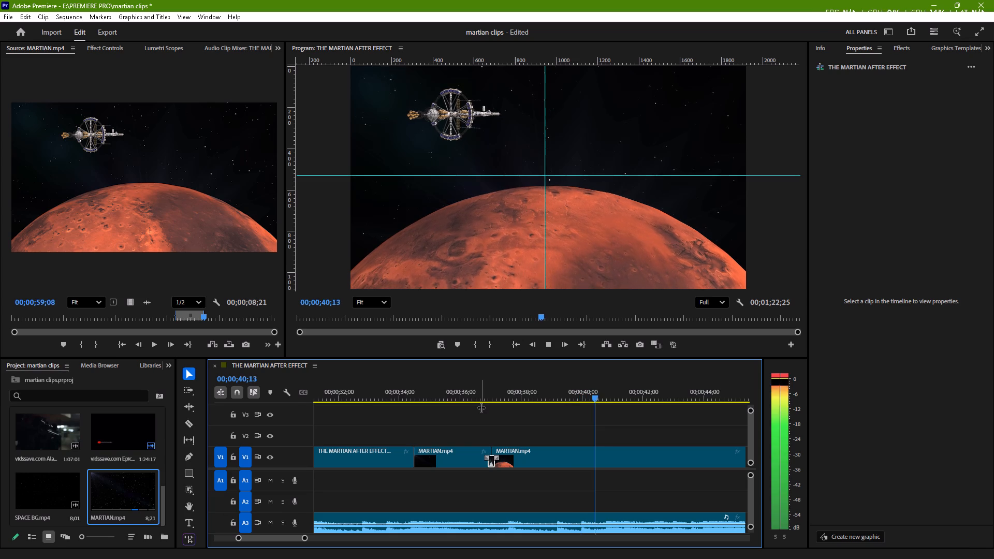
{"action": "key", "text": "space"}
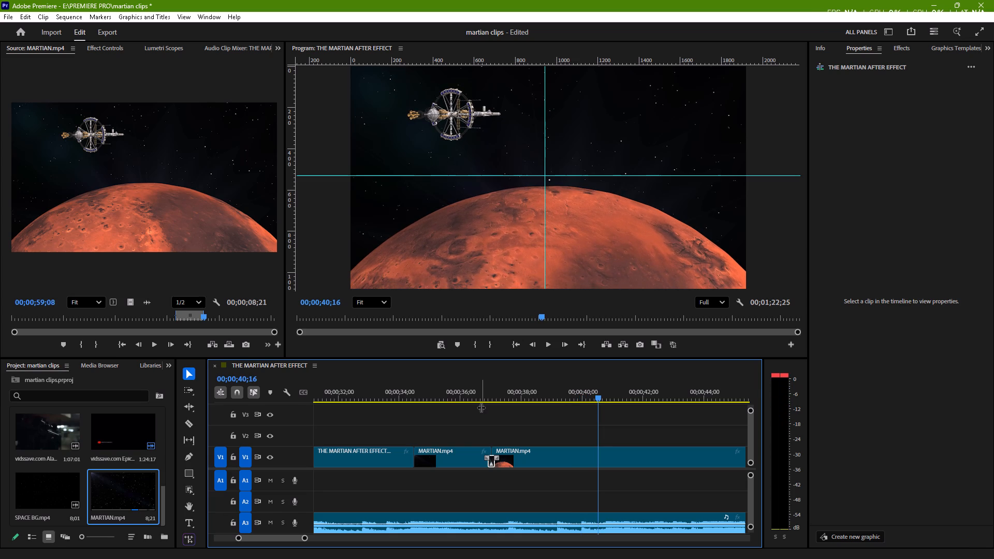
Delete the THE MARTIAN AFTER EFFECT.mp4 clip that sits just before the y73r35babn.mp4 clip on V1.
{"action": "scroll", "coordinate": [481, 407], "scroll_direction": "left", "scroll_amount": 2}
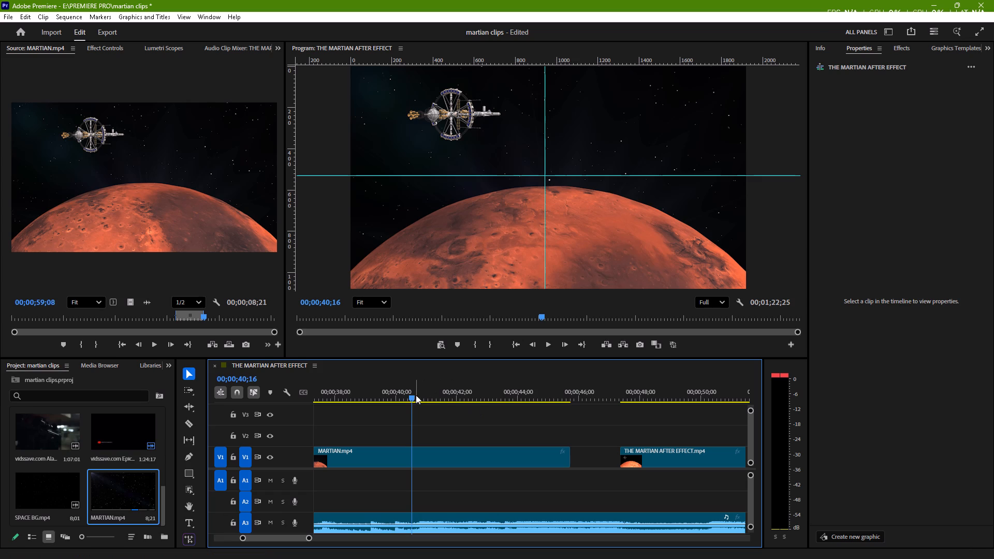
{"action": "left_click_drag", "start_coordinate": [413, 396], "coordinate": [607, 424]}
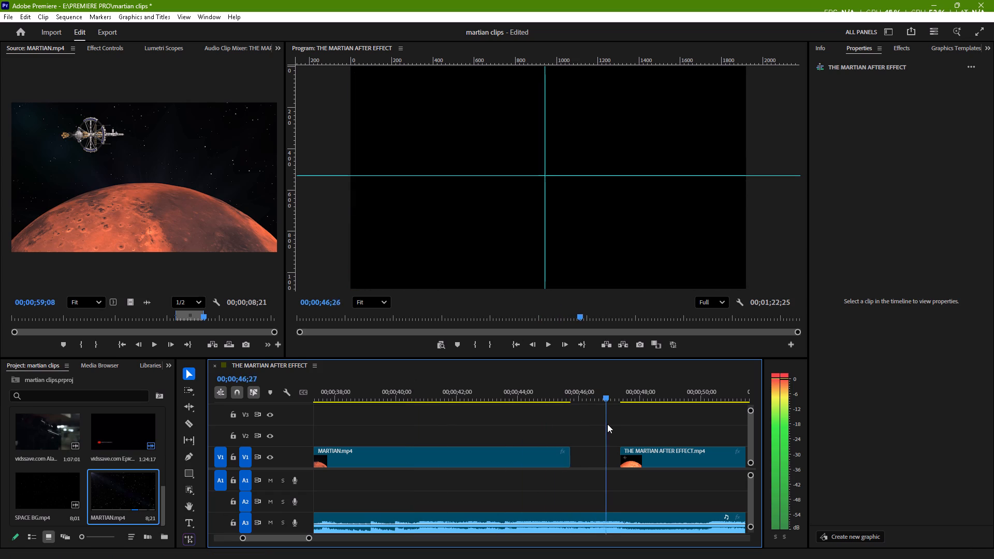
{"action": "left_click_drag", "start_coordinate": [607, 424], "coordinate": [601, 433]}
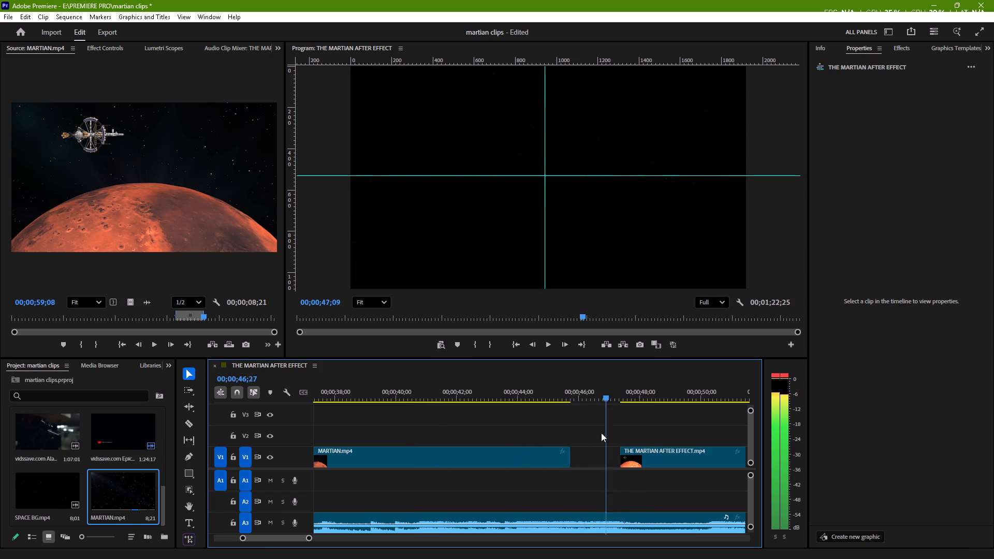
{"action": "left_click_drag", "start_coordinate": [601, 433], "coordinate": [576, 443]}
{"action": "left_click", "coordinate": [651, 455]}
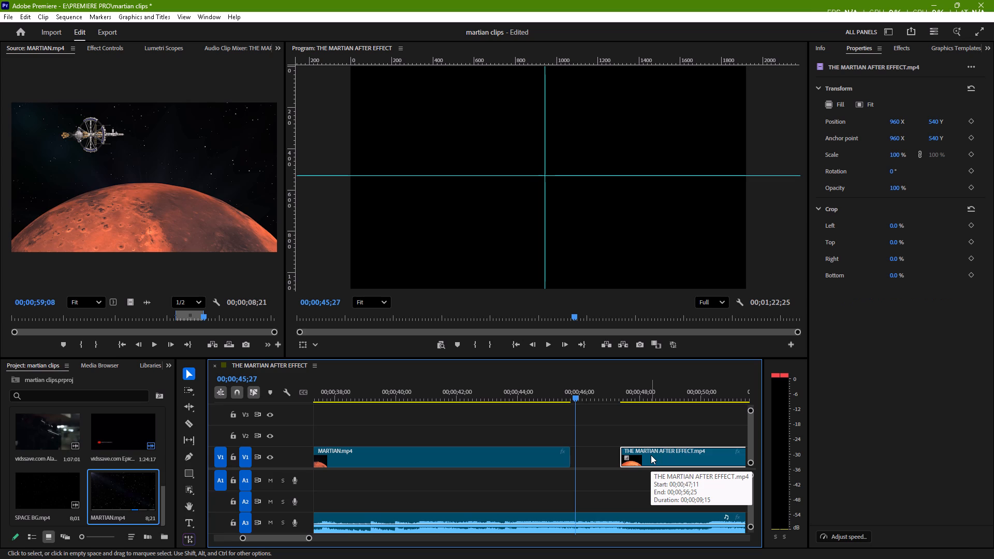
{"action": "key", "text": "Delete"}
Move the station-above-Mars clip along V1 to start at 00;00;48;05, ending where the y73r35babn.mp4 clip begins.
{"action": "scroll", "coordinate": [651, 455], "scroll_direction": "right", "scroll_amount": 1}
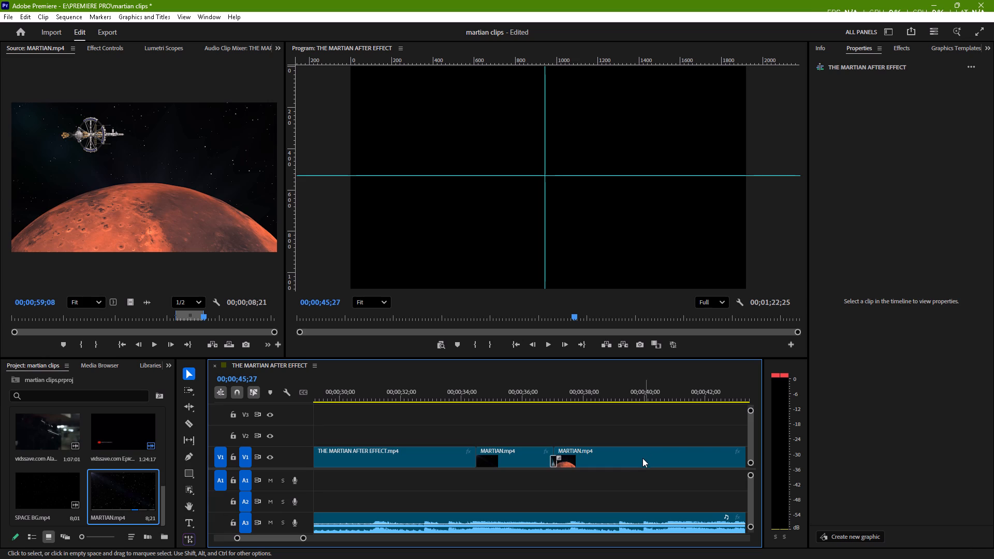
{"action": "scroll", "coordinate": [617, 465], "scroll_direction": "left", "scroll_amount": 4}
{"action": "scroll", "coordinate": [617, 465], "scroll_direction": "right", "scroll_amount": 1}
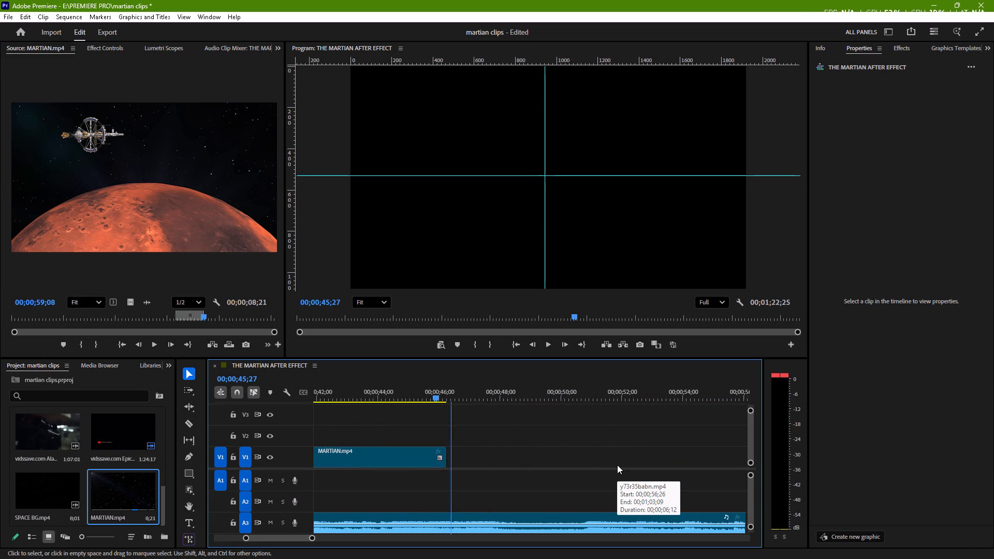
{"action": "scroll", "coordinate": [617, 465], "scroll_direction": "right", "scroll_amount": 1}
{"action": "left_click_drag", "start_coordinate": [442, 456], "coordinate": [733, 451]}
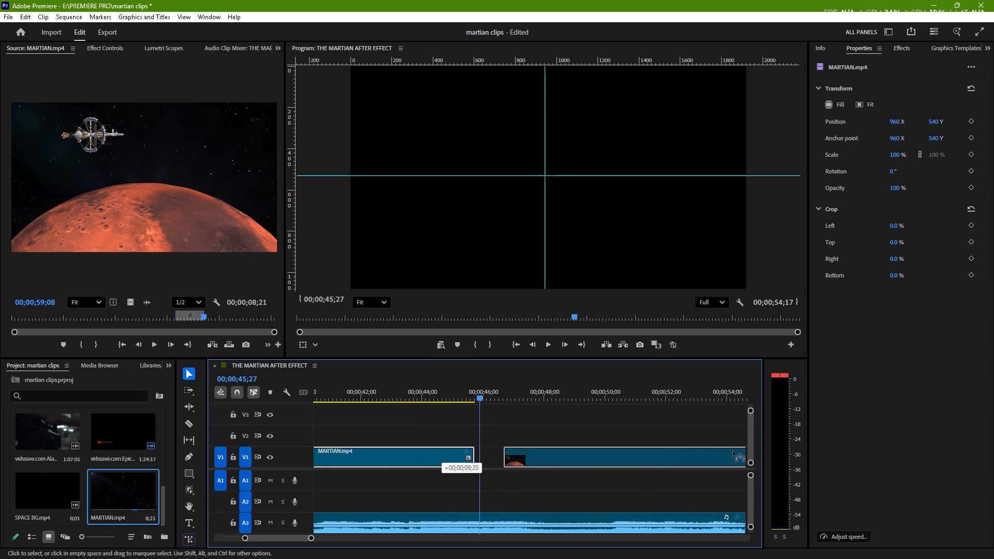
{"action": "left_click_drag", "start_coordinate": [733, 451], "coordinate": [635, 464]}
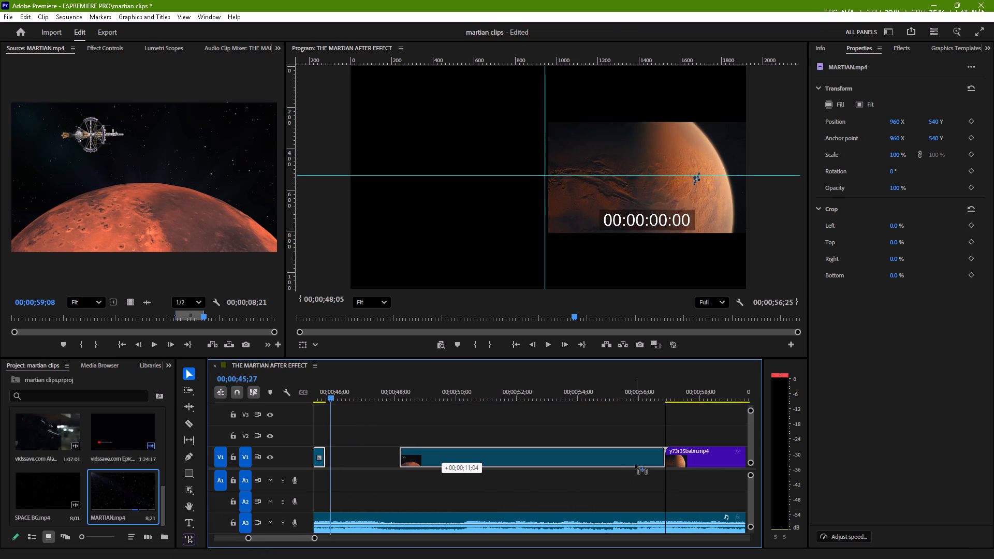
{"action": "left_click_drag", "start_coordinate": [635, 464], "coordinate": [631, 464]}
Mark a new In point in MARTIAN.mp4 at 00;00;41;24, near the start of the close space station shot.
{"action": "scroll", "coordinate": [585, 481], "scroll_direction": "right", "scroll_amount": 2}
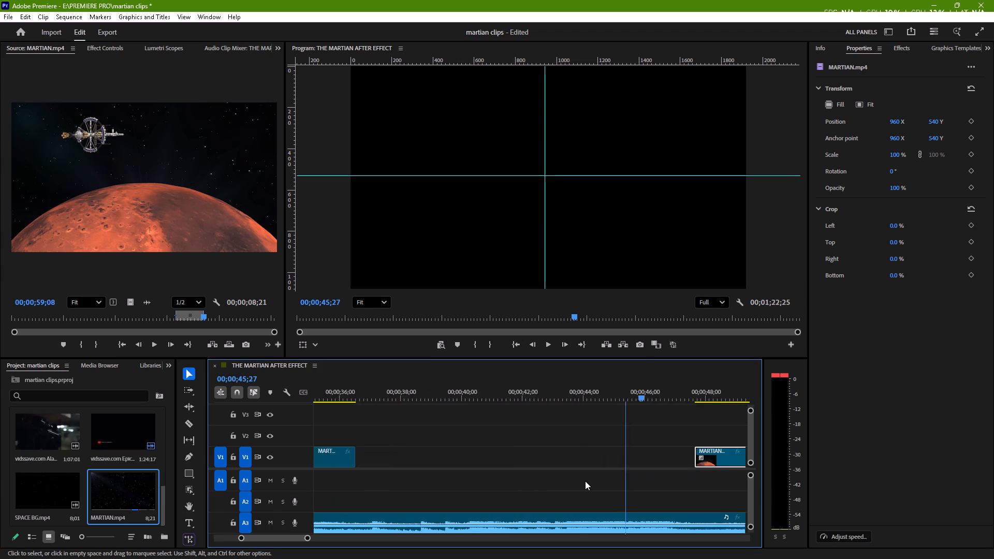
{"action": "scroll", "coordinate": [585, 481], "scroll_direction": "right", "scroll_amount": 4}
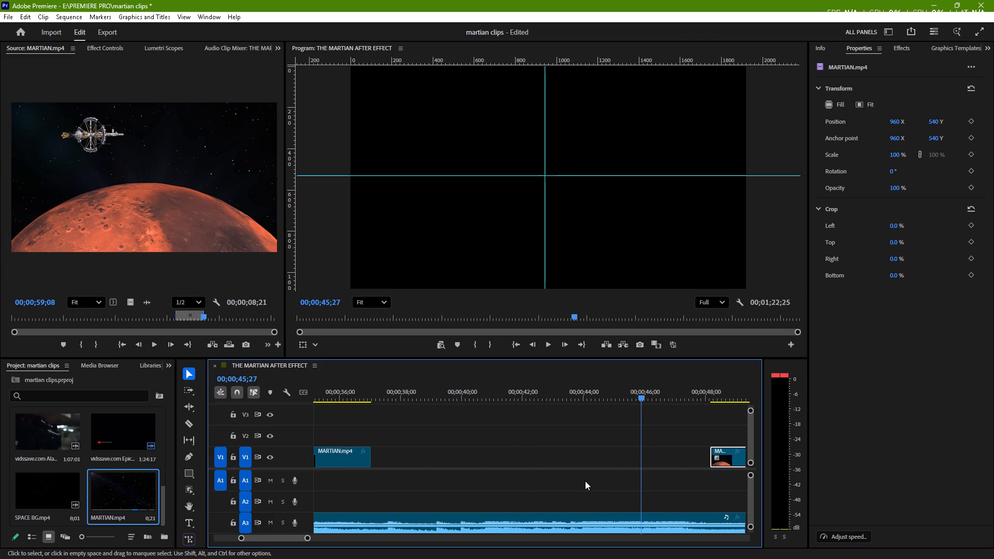
{"action": "left_click_drag", "start_coordinate": [202, 318], "coordinate": [202, 318]}
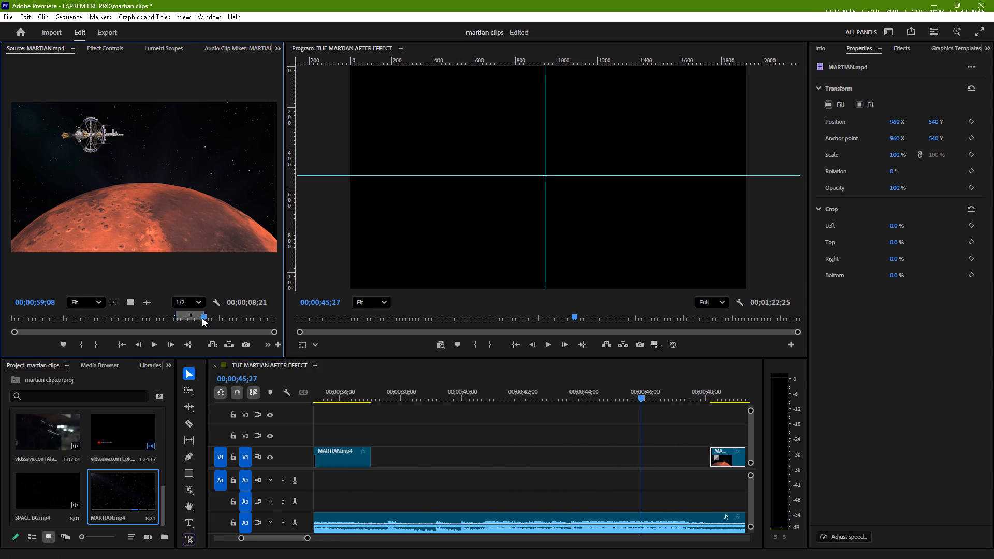
{"action": "left_click_drag", "start_coordinate": [202, 318], "coordinate": [148, 323]}
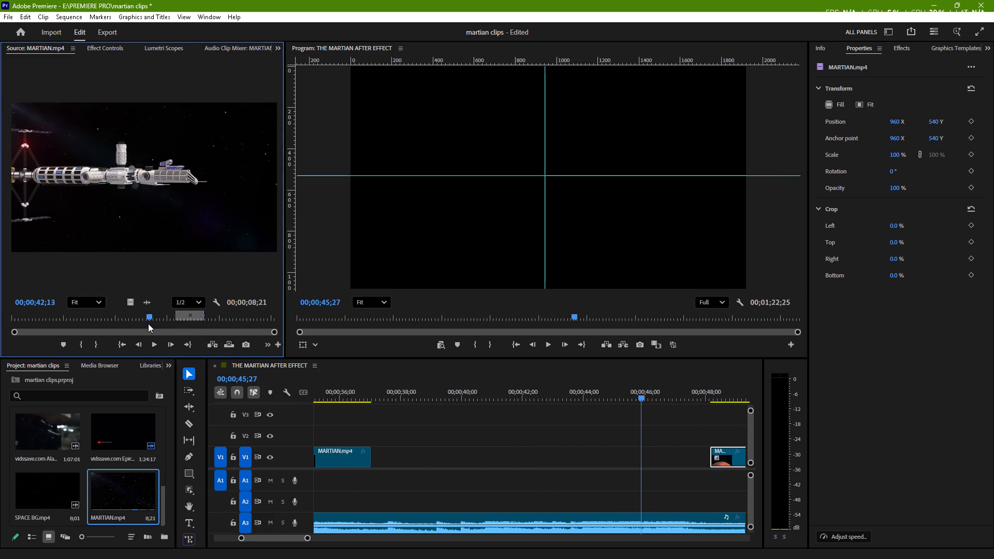
{"action": "left_click_drag", "start_coordinate": [148, 323], "coordinate": [142, 325]}
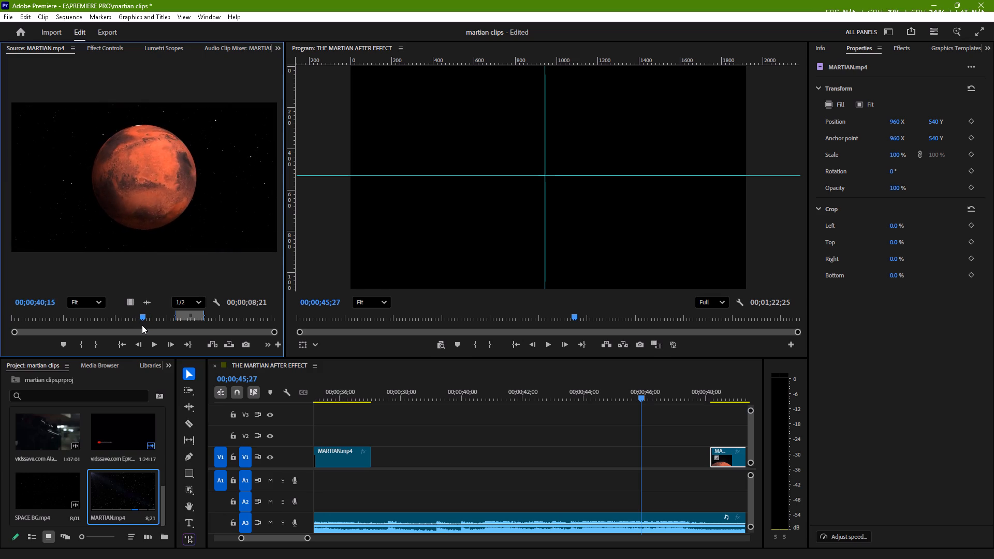
{"action": "left_click_drag", "start_coordinate": [142, 325], "coordinate": [146, 325]}
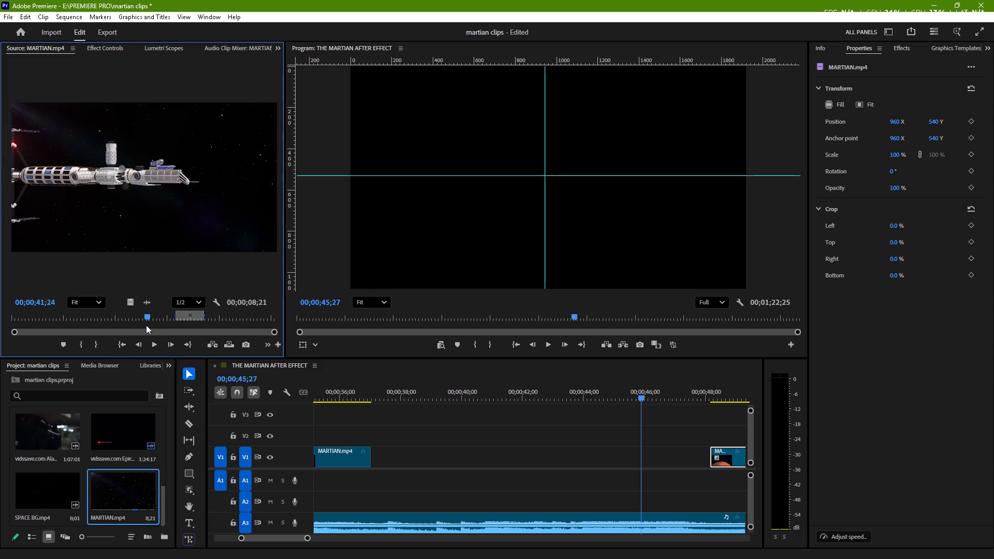
{"action": "type", "text": "i"}
Play the close space station shot in the source clip and mark its Out point at 00;00;49;28, before the Mars shot.
{"action": "key", "text": "space"}
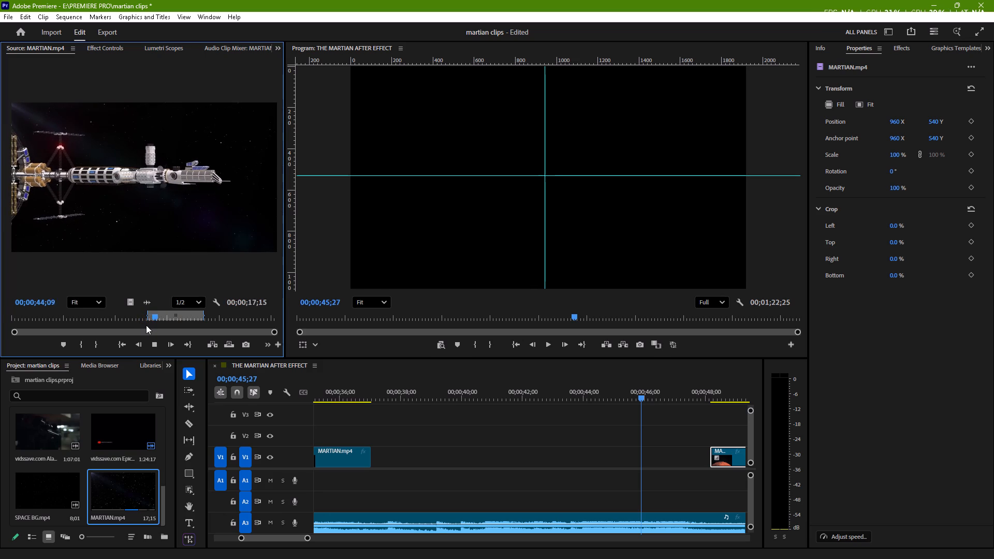
{"action": "key", "text": "space"}
{"action": "key", "text": "space"}
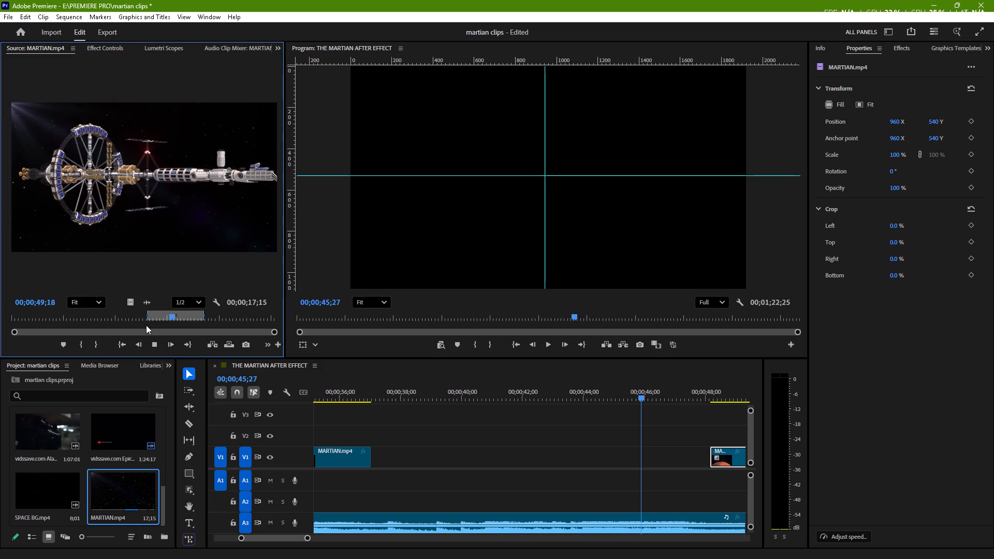
{"action": "key", "text": "space"}
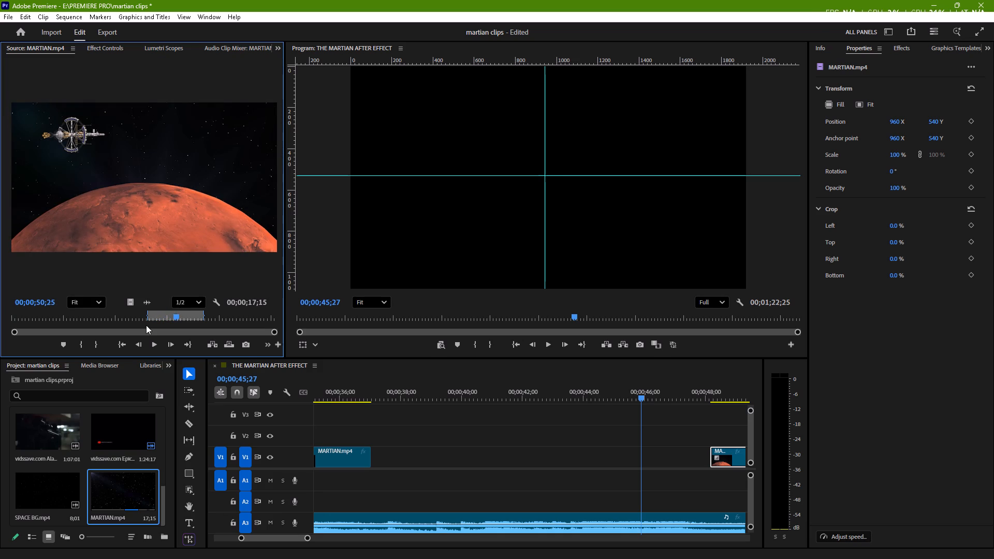
{"action": "key", "text": "shift+Left"}
{"action": "key", "text": "shift+Left"}
{"action": "key", "text": "shift+Left"}
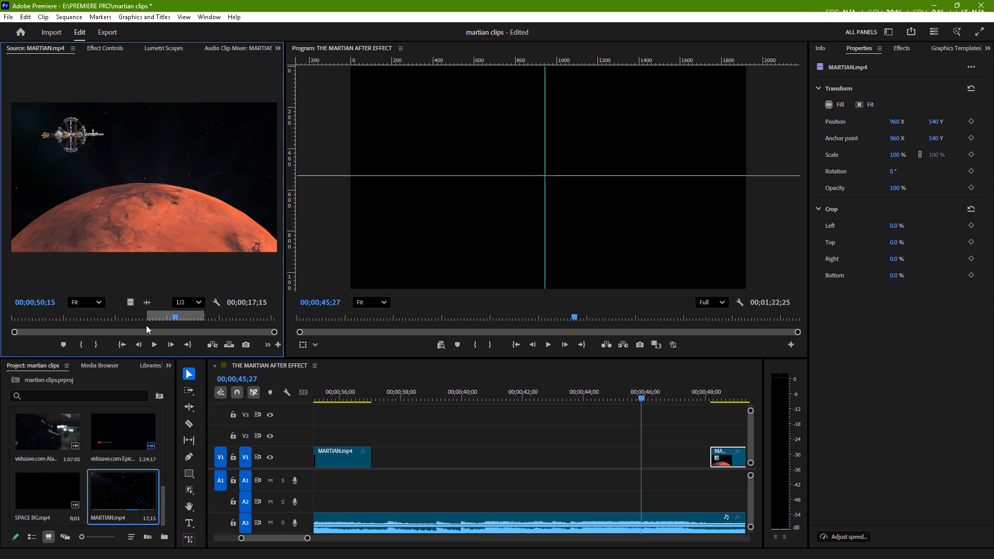
{"action": "key", "text": "shift+Left"}
{"action": "key", "text": "Left"}
{"action": "key", "text": "Left"}
{"action": "key", "text": "Left"}
{"action": "key", "text": "Left"}
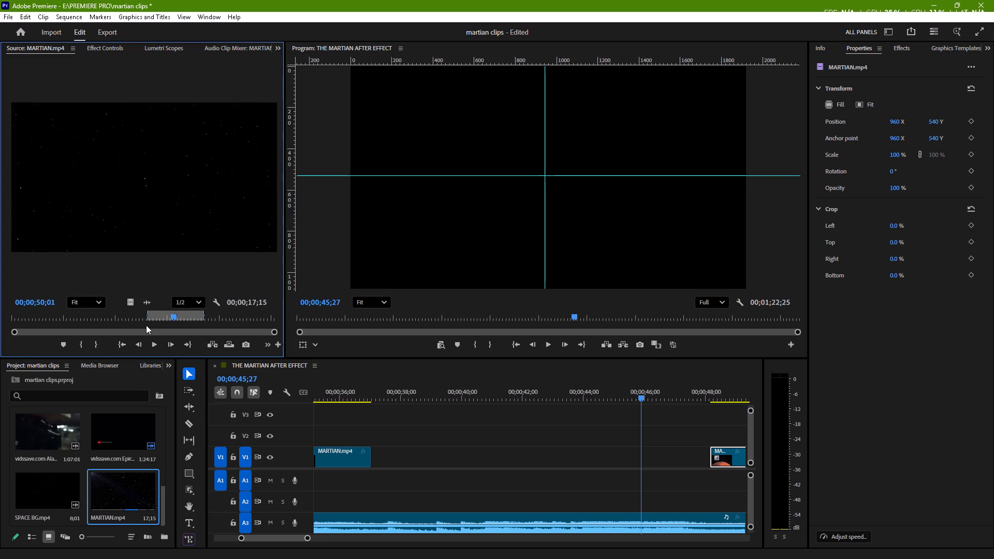
{"action": "key", "text": "Left"}
{"action": "key", "text": "Left"}
{"action": "key", "text": "Left"}
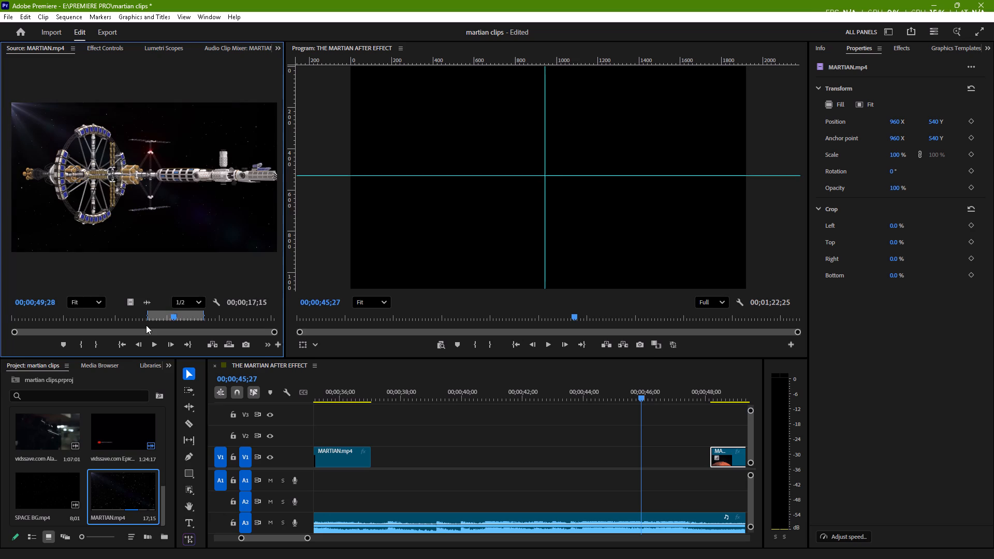
{"action": "key", "text": "o"}
Place the video of the marked close space station segment on V1 directly after the title clip.
{"action": "left_click_drag", "start_coordinate": [127, 302], "coordinate": [381, 466]}
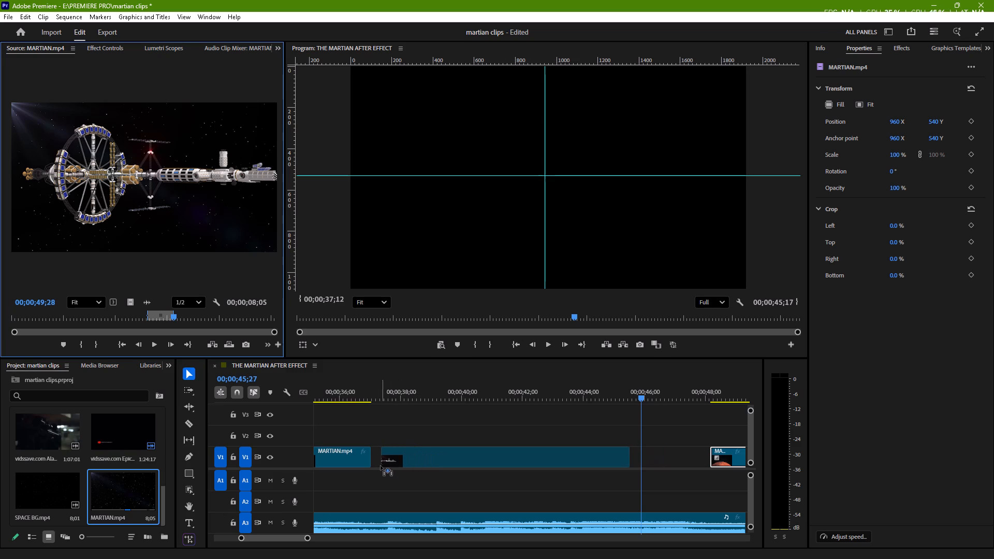
{"action": "left_click_drag", "start_coordinate": [381, 466], "coordinate": [373, 466]}
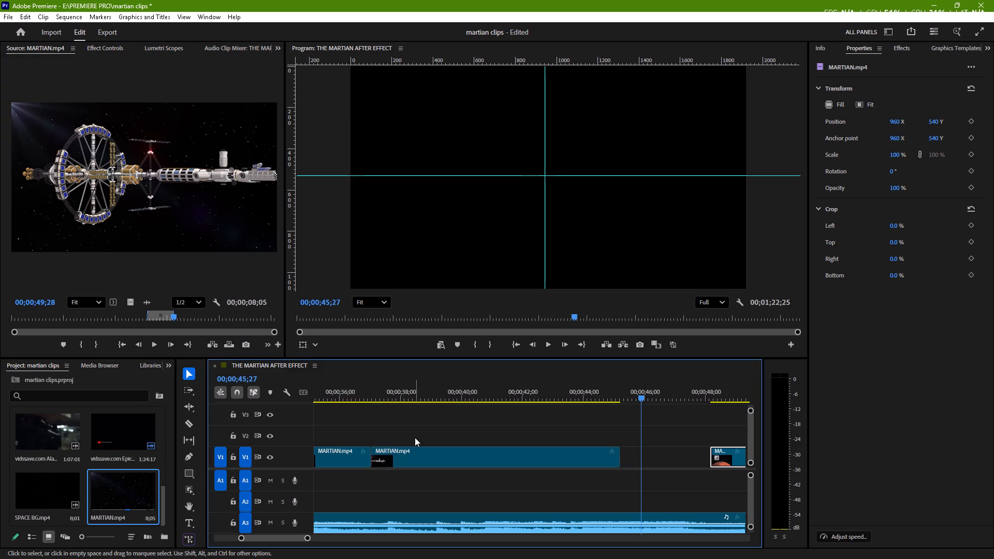
Review the V1 picture from the close station shot through the gap, the station-above-Mars clip and y73r35babn.mp4, on to the sequence's end.
{"action": "left_click_drag", "start_coordinate": [639, 396], "coordinate": [373, 447]}
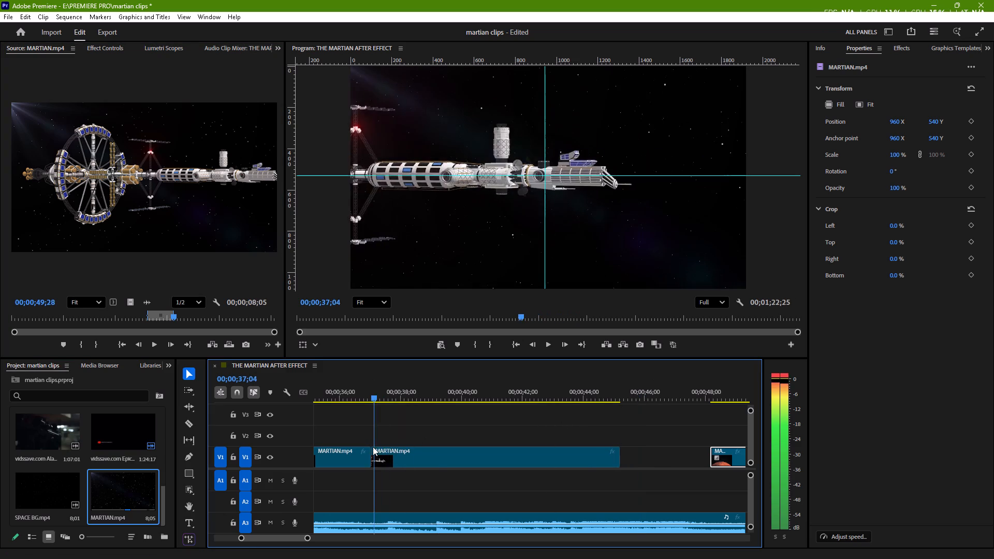
{"action": "left_click_drag", "start_coordinate": [373, 447], "coordinate": [432, 452]}
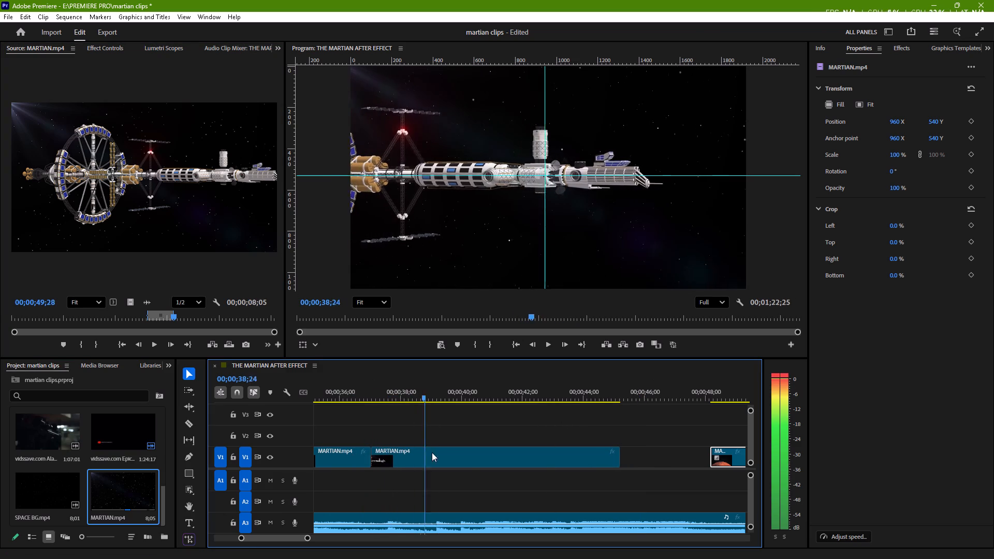
{"action": "left_click_drag", "start_coordinate": [432, 452], "coordinate": [551, 460]}
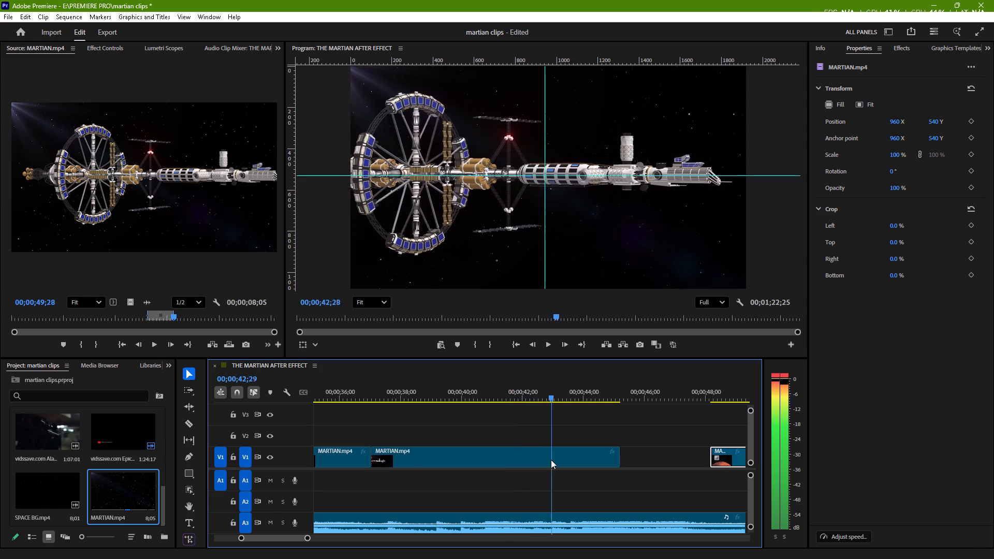
{"action": "left_click_drag", "start_coordinate": [551, 460], "coordinate": [730, 459]}
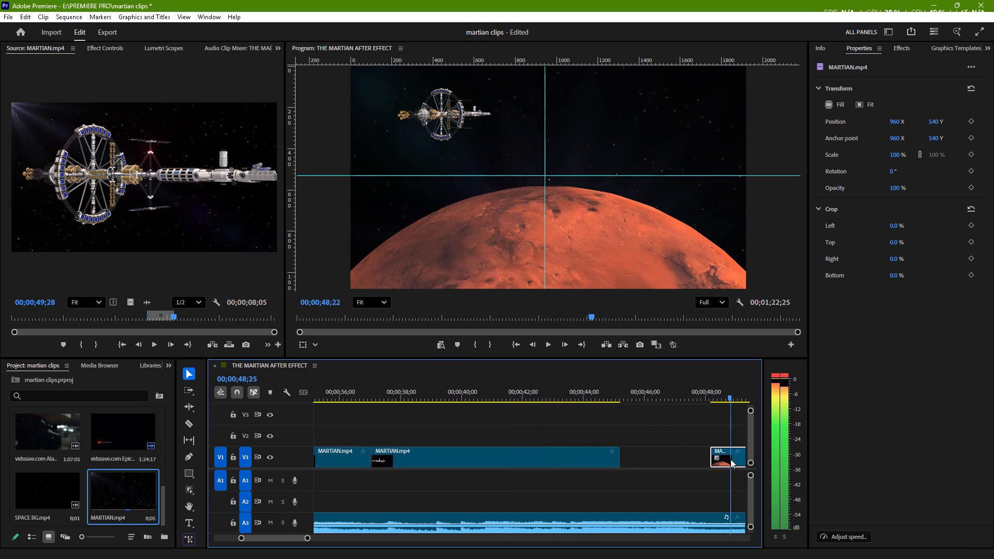
{"action": "left_click_drag", "start_coordinate": [730, 459], "coordinate": [730, 463]}
{"action": "scroll", "coordinate": [730, 463], "scroll_direction": "left", "scroll_amount": 1}
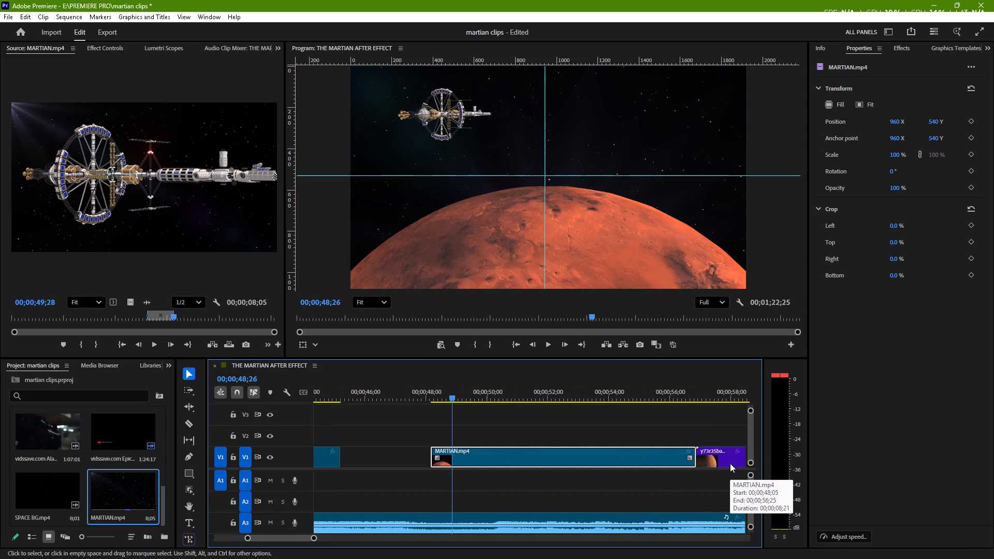
{"action": "scroll", "coordinate": [730, 463], "scroll_direction": "left", "scroll_amount": 1}
{"action": "left_click_drag", "start_coordinate": [414, 380], "coordinate": [399, 389]}
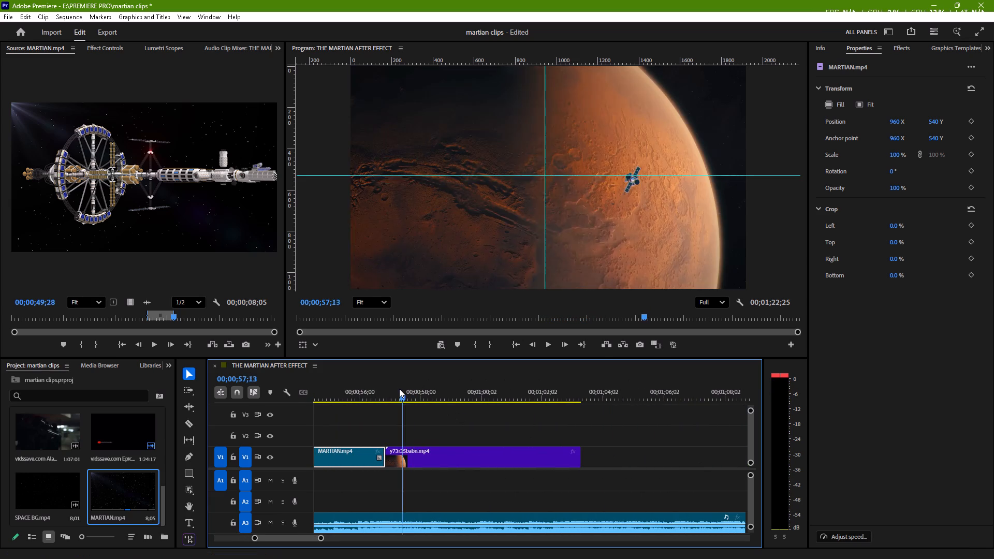
{"action": "left_click_drag", "start_coordinate": [399, 389], "coordinate": [620, 409]}
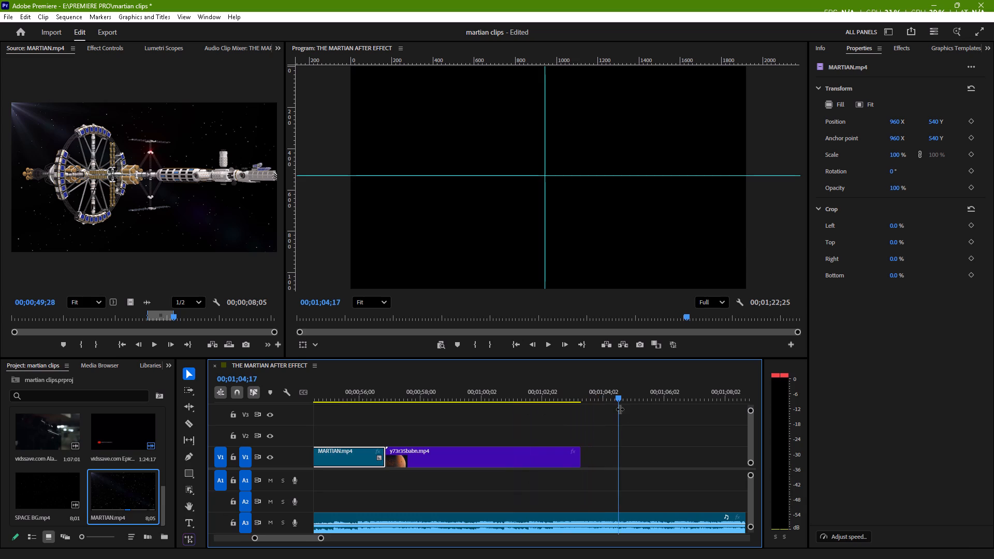
{"action": "scroll", "coordinate": [620, 409], "scroll_direction": "left", "scroll_amount": 3}
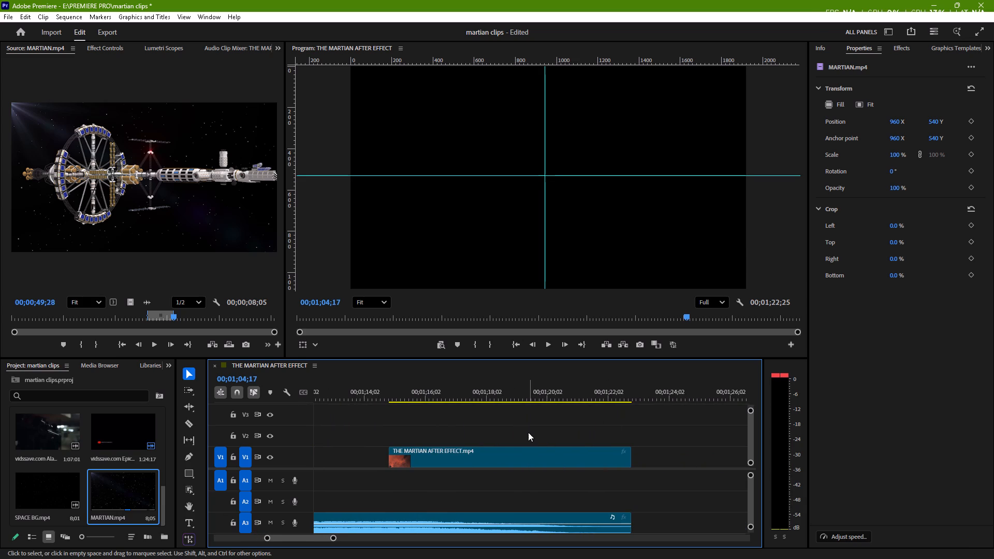
Check the LOST IN MARS, FOUND IN COURAGE title clip and the close station shot leading up to the V1 gap.
{"action": "scroll", "coordinate": [528, 432], "scroll_direction": "right", "scroll_amount": 3}
{"action": "scroll", "coordinate": [528, 432], "scroll_direction": "down", "scroll_amount": 1}
{"action": "scroll", "coordinate": [528, 432], "scroll_direction": "right", "scroll_amount": 4}
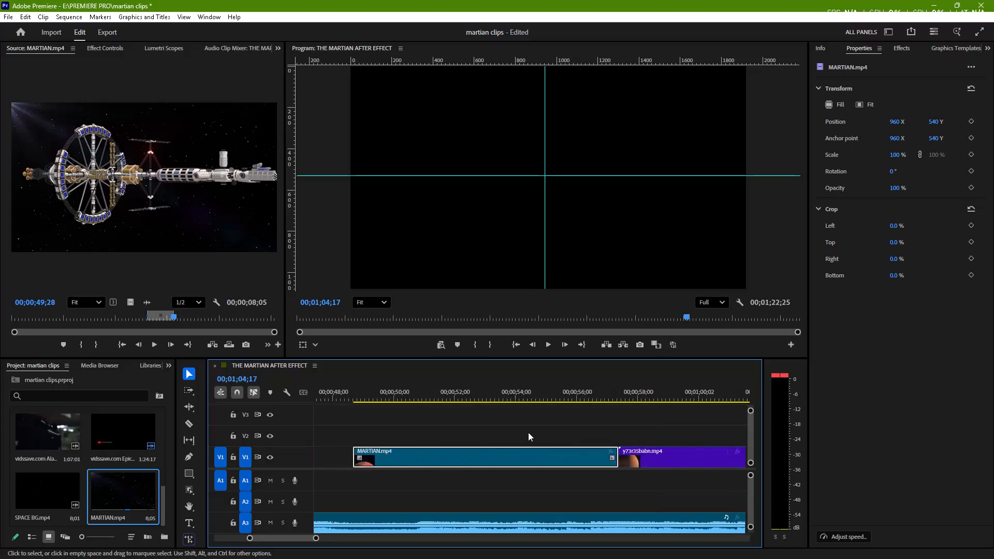
{"action": "scroll", "coordinate": [528, 432], "scroll_direction": "right", "scroll_amount": 1}
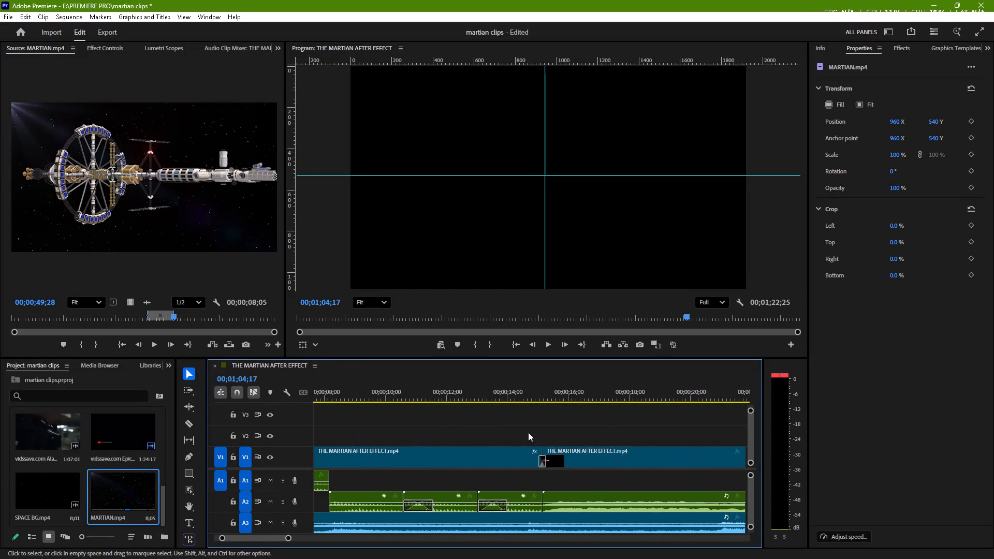
{"action": "scroll", "coordinate": [528, 432], "scroll_direction": "left", "scroll_amount": 1}
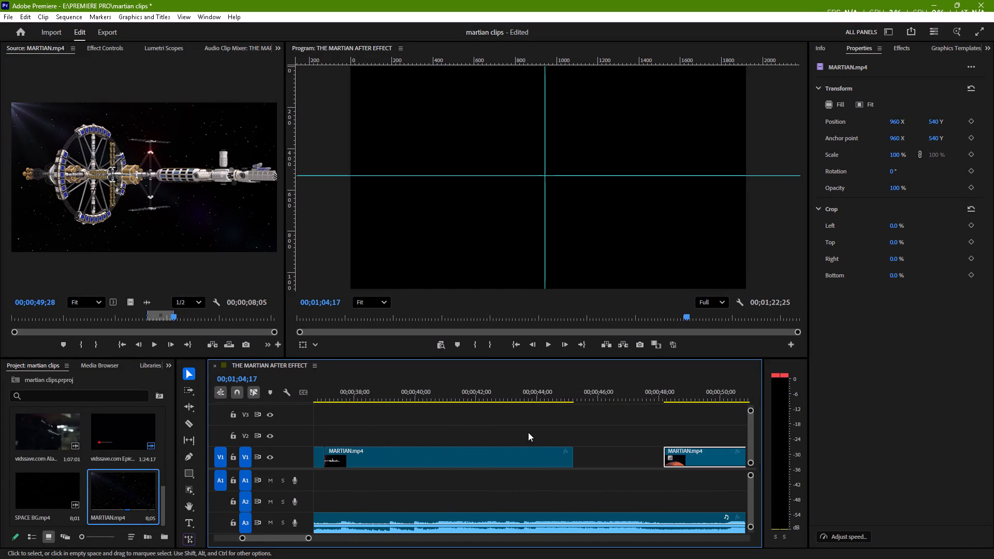
{"action": "left_click_drag", "start_coordinate": [564, 394], "coordinate": [551, 404]}
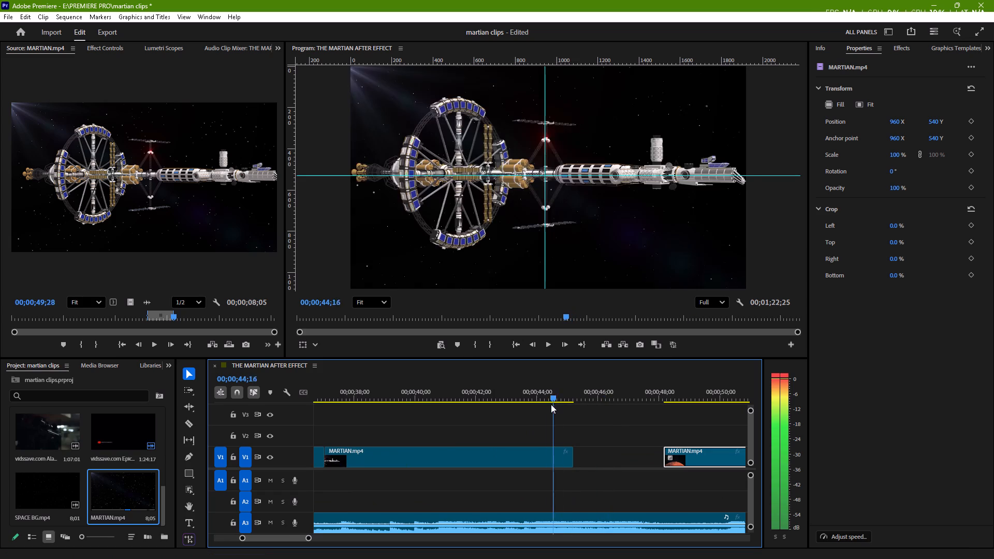
{"action": "left_click_drag", "start_coordinate": [551, 404], "coordinate": [393, 426]}
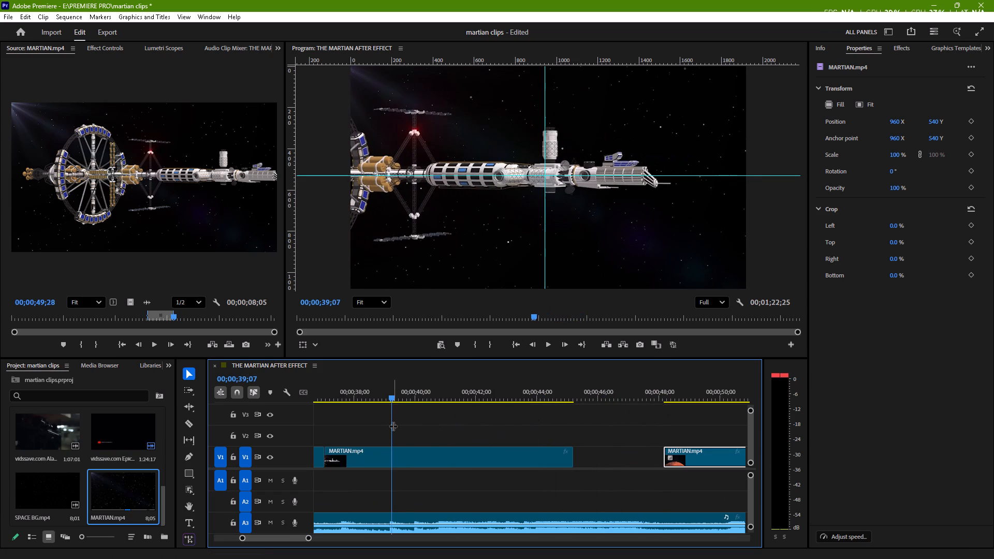
{"action": "scroll", "coordinate": [393, 426], "scroll_direction": "down", "scroll_amount": 1}
{"action": "scroll", "coordinate": [452, 426], "scroll_direction": "right", "scroll_amount": 1}
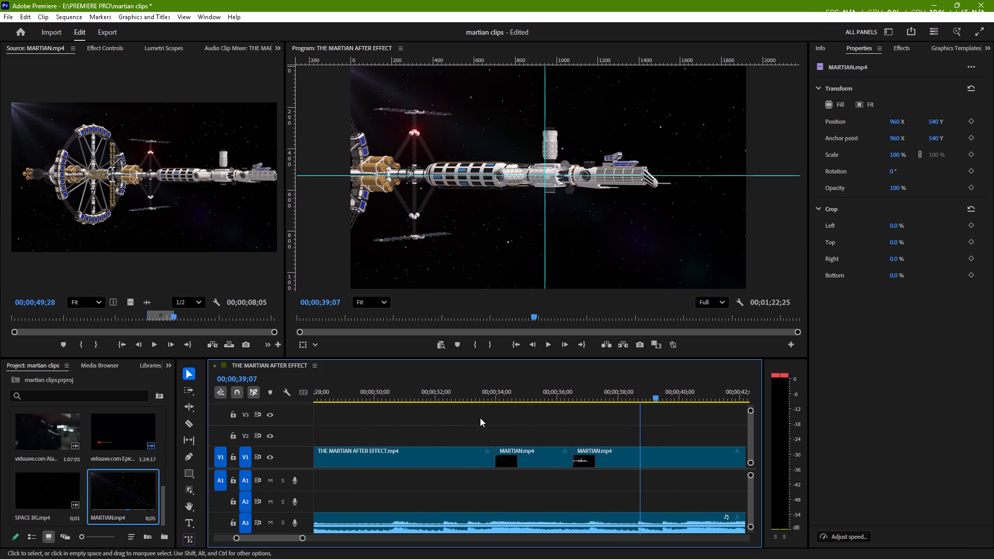
{"action": "left_click_drag", "start_coordinate": [642, 396], "coordinate": [522, 425]}
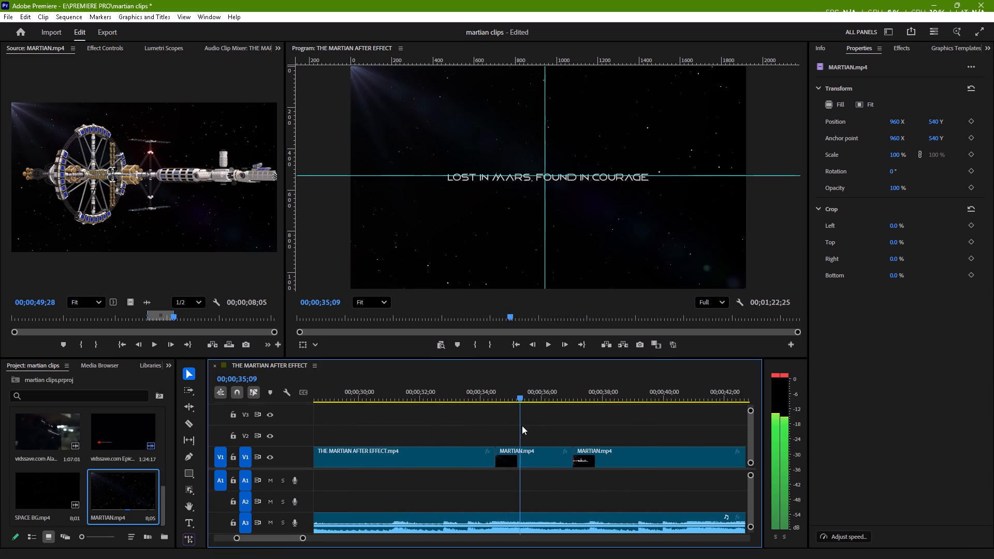
{"action": "left_click_drag", "start_coordinate": [522, 425], "coordinate": [587, 421]}
{"action": "scroll", "coordinate": [587, 421], "scroll_direction": "left", "scroll_amount": 1}
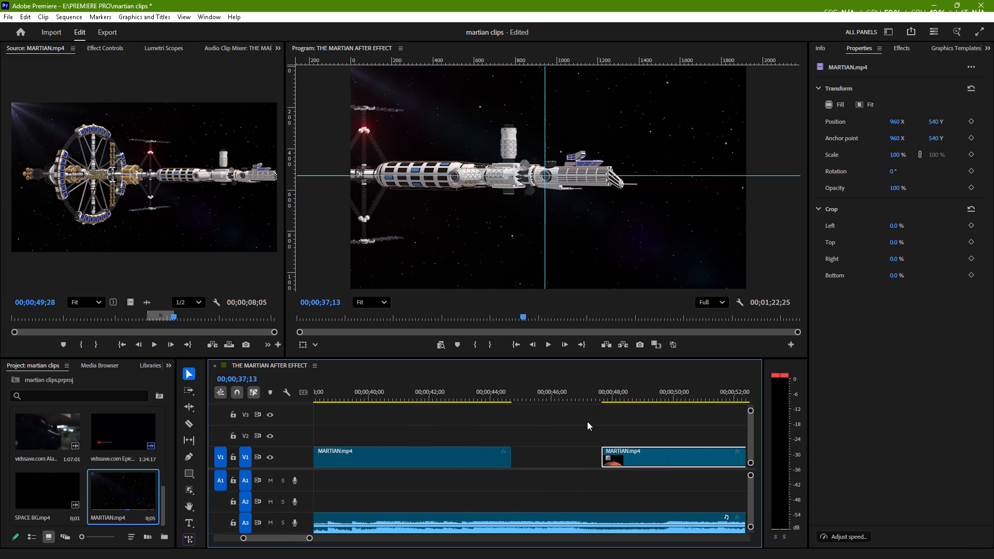
{"action": "scroll", "coordinate": [587, 421], "scroll_direction": "left", "scroll_amount": 1}
Mark a new In point in MARTIAN.mp4 at about 00;01;02;27, just before the HOPE LIVES ON MARS title fades in.
{"action": "left_click", "coordinate": [213, 275]}
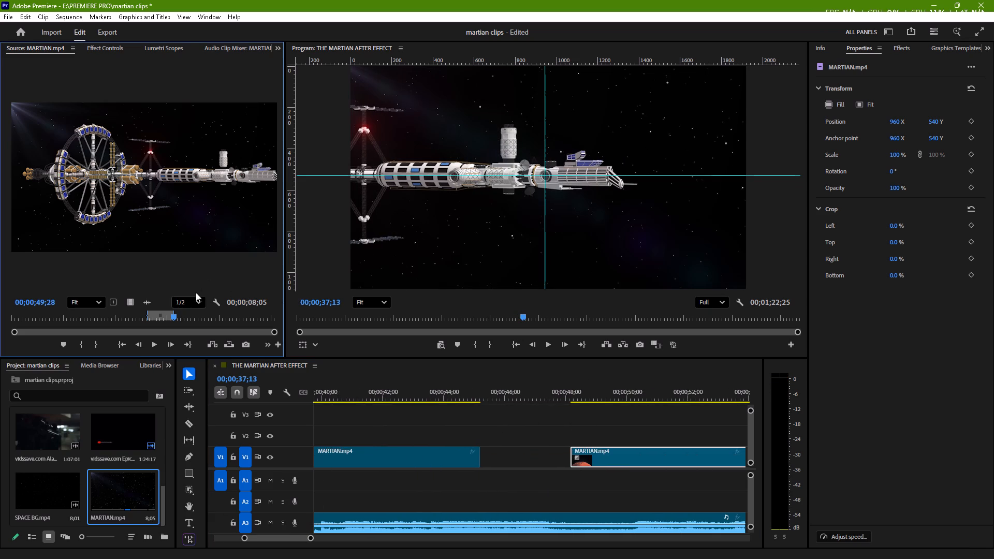
{"action": "left_click_drag", "start_coordinate": [176, 316], "coordinate": [225, 319]}
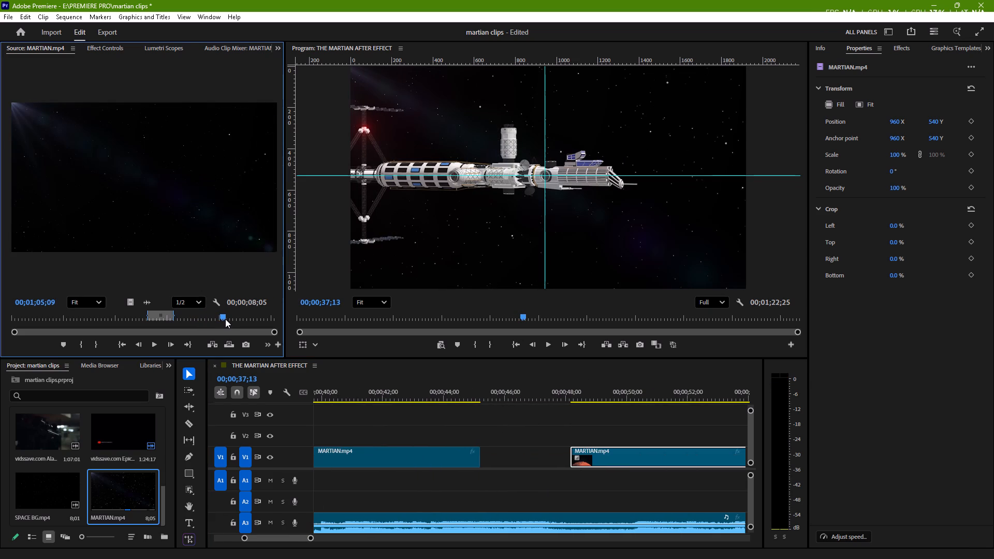
{"action": "left_click_drag", "start_coordinate": [225, 319], "coordinate": [214, 320]}
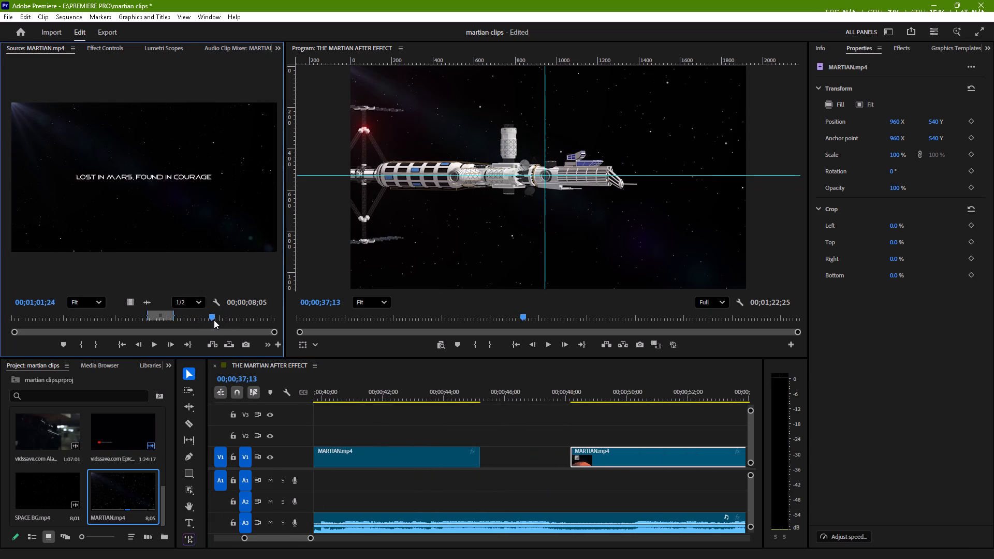
{"action": "left_click_drag", "start_coordinate": [214, 320], "coordinate": [212, 321]}
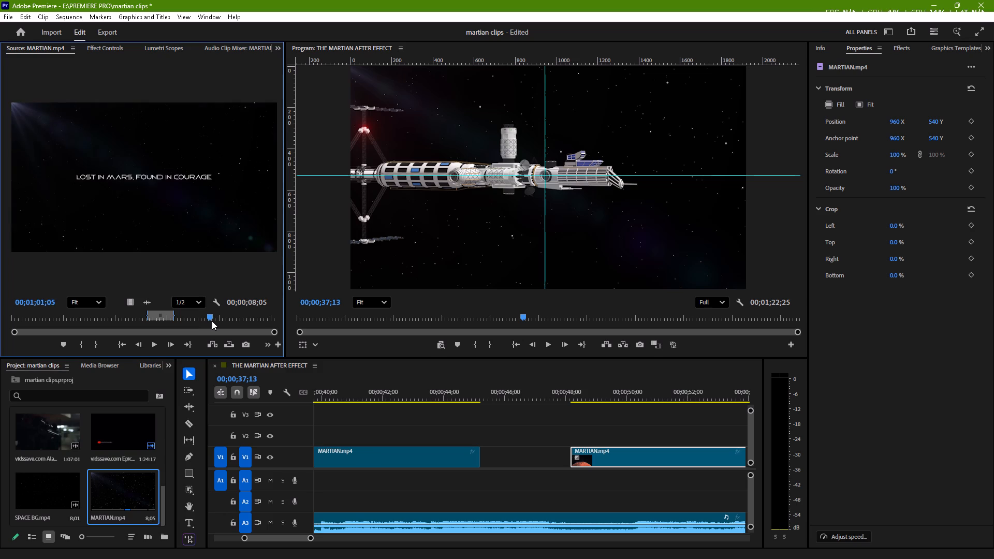
{"action": "left_click_drag", "start_coordinate": [212, 321], "coordinate": [217, 320]}
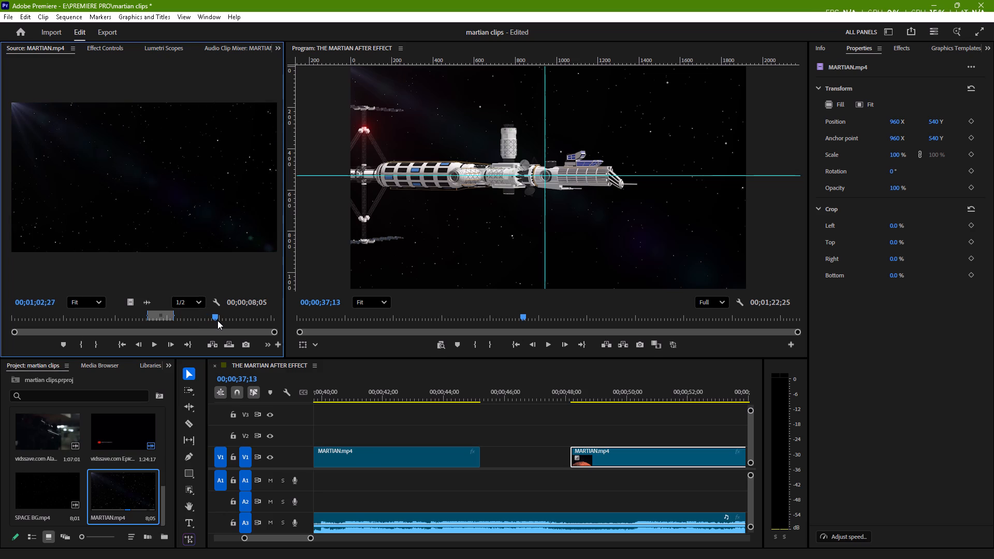
{"action": "key", "text": "Right"}
{"action": "key", "text": "Right"}
{"action": "key", "text": "Right"}
{"action": "key", "text": "Right"}
{"action": "key", "text": "Right"}
{"action": "key", "text": "Right"}
{"action": "key", "text": "Right"}
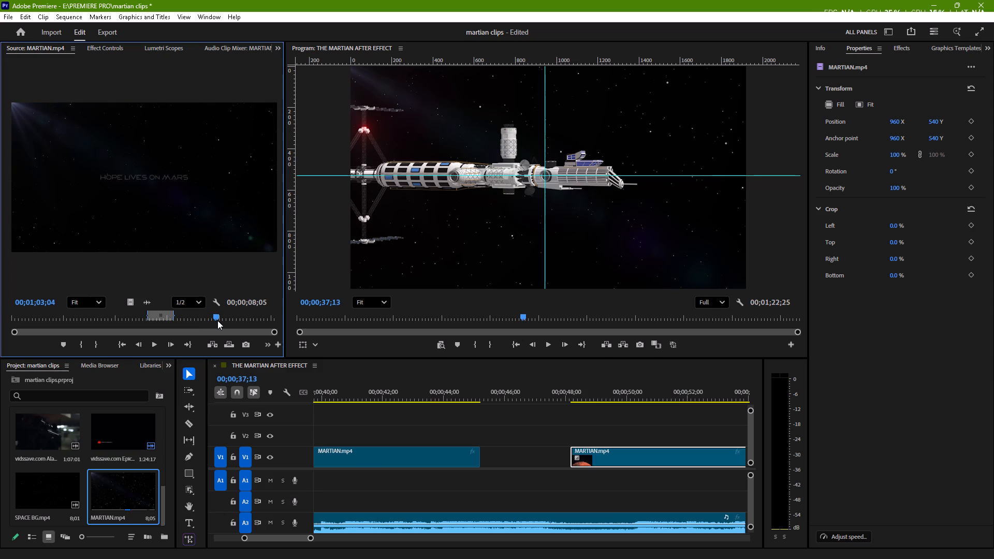
{"action": "key", "text": "Left"}
{"action": "key", "text": "Left"}
{"action": "key", "text": "Left"}
{"action": "key", "text": "Left"}
{"action": "key", "text": "Left"}
{"action": "key", "text": "Left"}
{"action": "key", "text": "Left"}
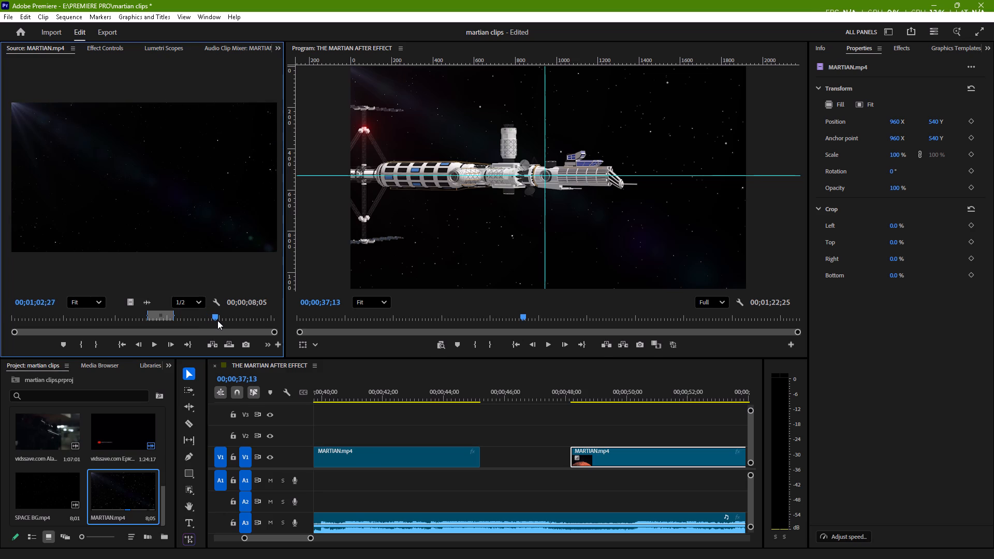
{"action": "key", "text": "Left"}
{"action": "type", "text": "i"}
Play the HOPE LIVES ON MARS title in the source clip and mark its Out point at 00;01;05;05, once the text is gone.
{"action": "key", "text": "space"}
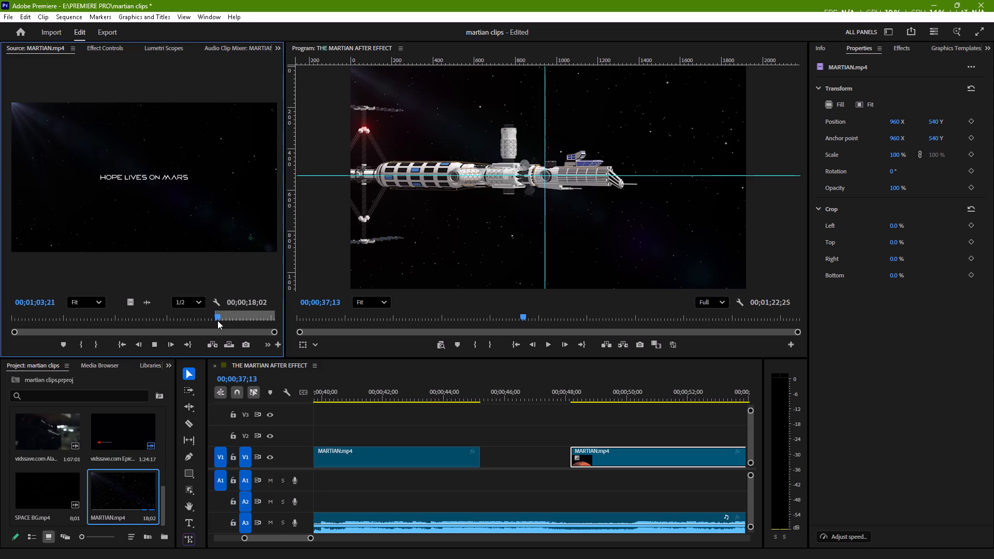
{"action": "key", "text": "space"}
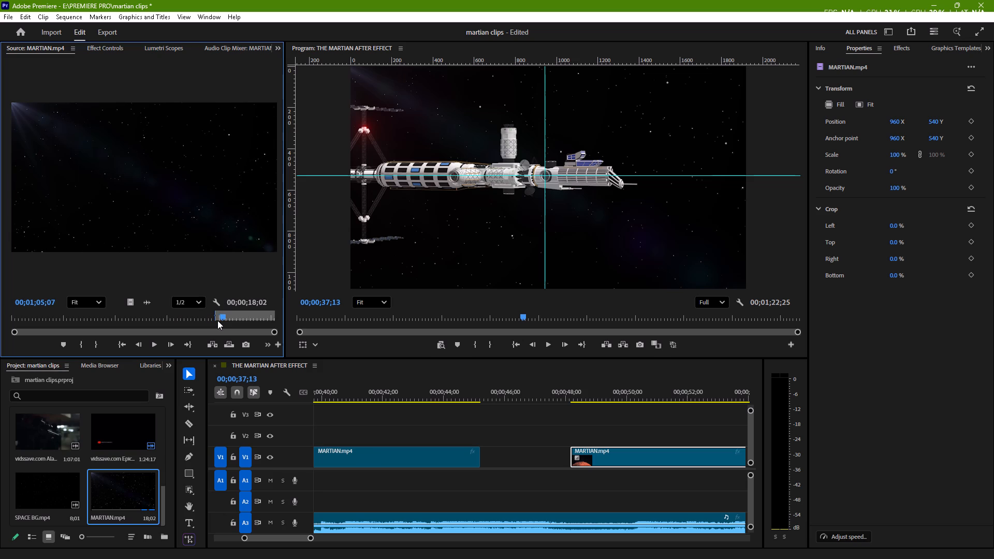
{"action": "key", "text": "Left"}
{"action": "key", "text": "Left"}
{"action": "key", "text": "o"}
Place only the video of the marked HOPE LIVES ON MARS segment on V1 directly after the close space station clip.
{"action": "left_click_drag", "start_coordinate": [130, 301], "coordinate": [486, 454]}
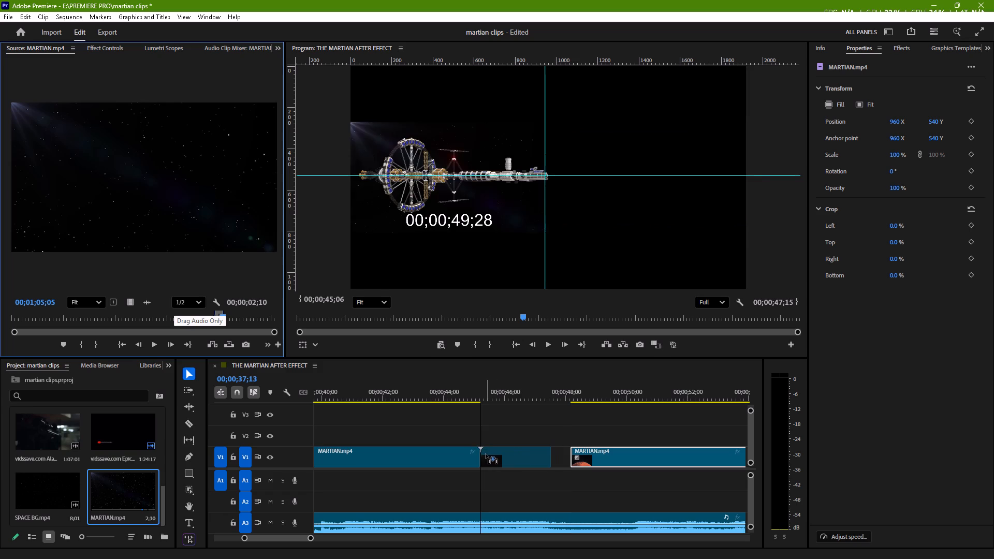
{"action": "left_click_drag", "start_coordinate": [486, 454], "coordinate": [485, 454]}
Ripple delete the remaining V1 gap between the new title clip and the station-above-Mars clip.
{"action": "left_click", "coordinate": [560, 460]}
{"action": "right_click", "coordinate": [560, 460]}
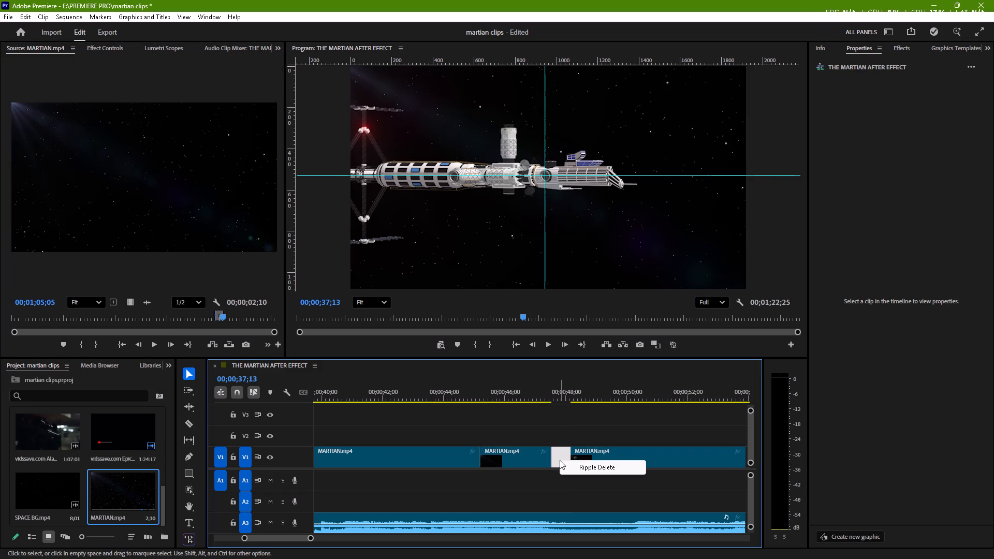
{"action": "left_click", "coordinate": [580, 465]}
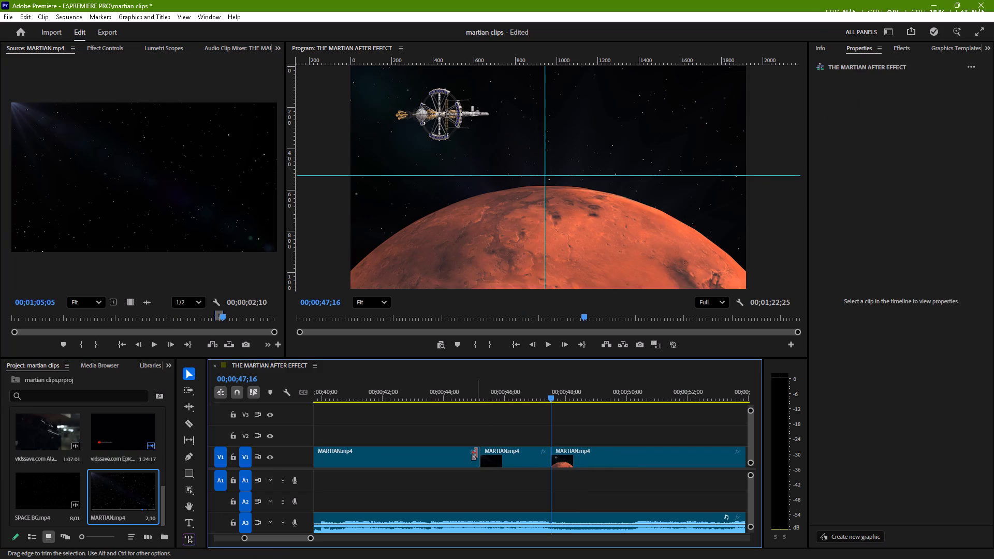
Apply the default Cross Dissolve transition at the V1 cut between the close station clip and the HOPE LIVES ON MARS title clip.
{"action": "right_click", "coordinate": [482, 454]}
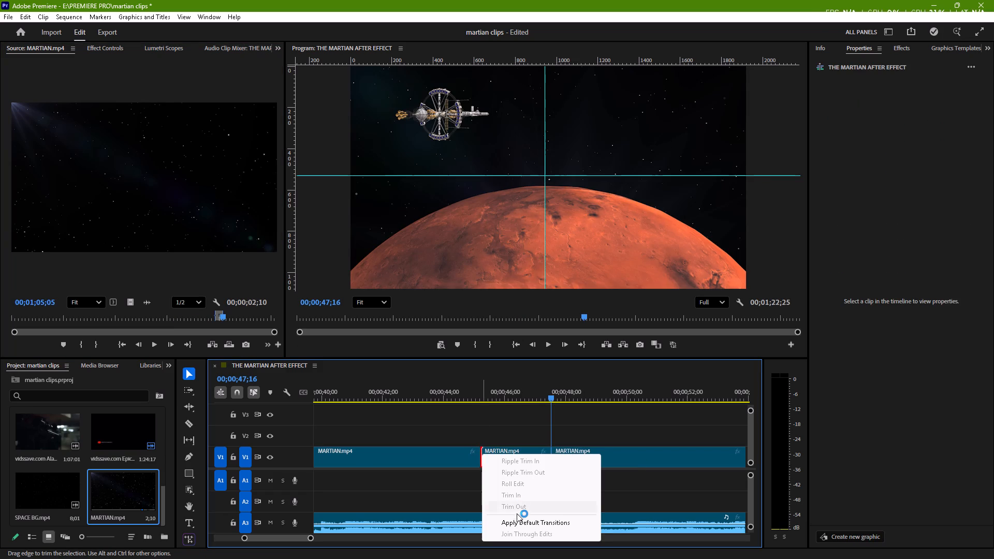
{"action": "left_click", "coordinate": [520, 517]}
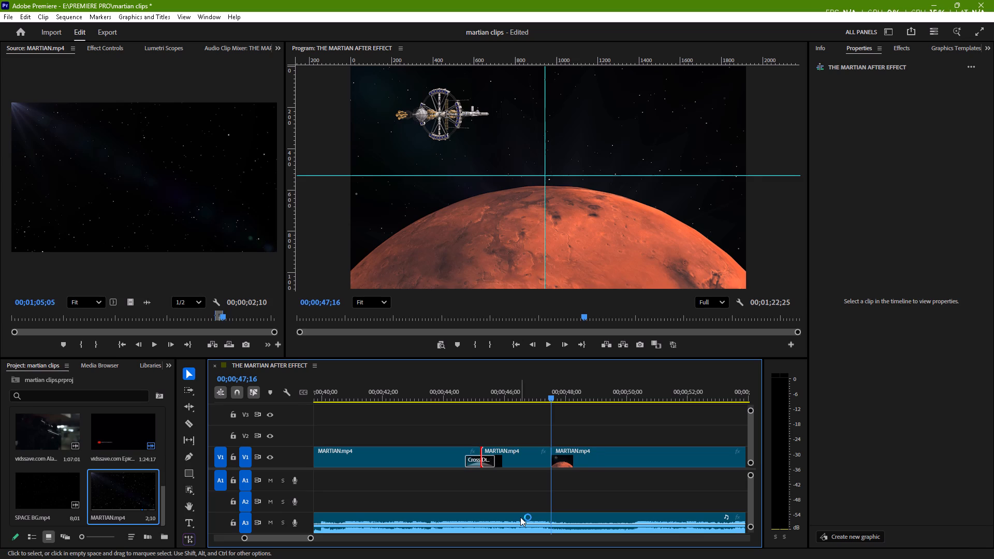
Shorten the Cross Dissolve at the start of the HOPE LIVES ON MARS title clip to about 12 frames.
{"action": "left_click", "coordinate": [494, 463]}
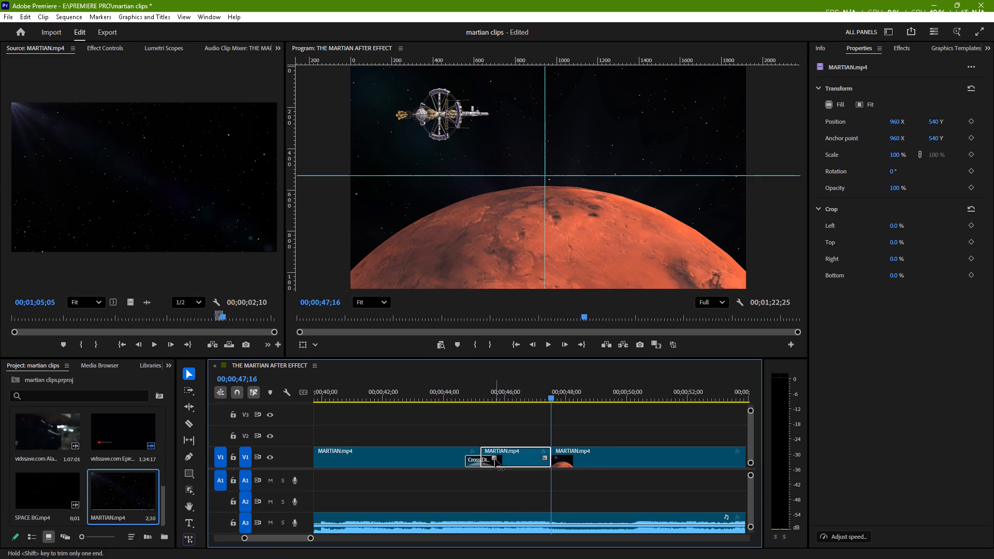
{"action": "left_click_drag", "start_coordinate": [495, 458], "coordinate": [486, 461]}
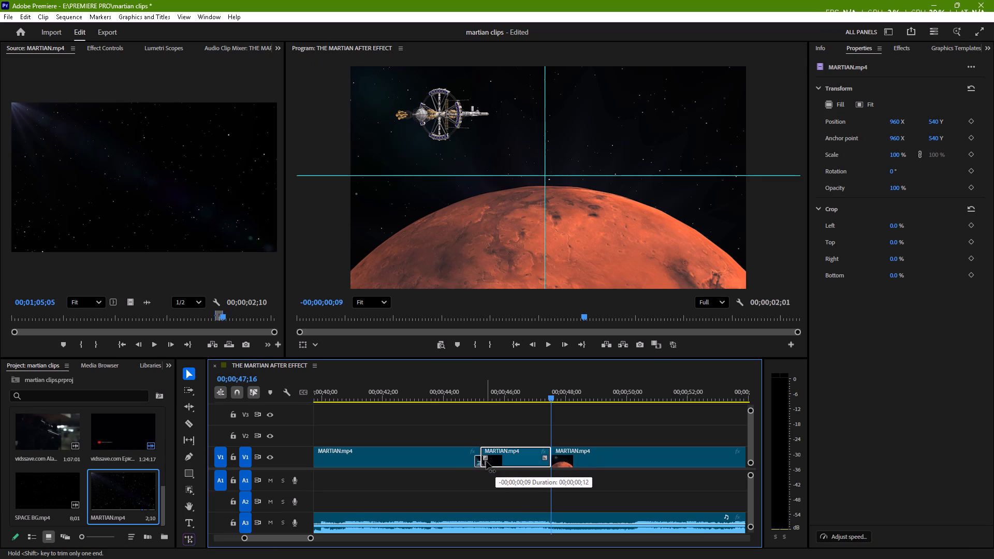
{"action": "left_click_drag", "start_coordinate": [486, 461], "coordinate": [485, 462]}
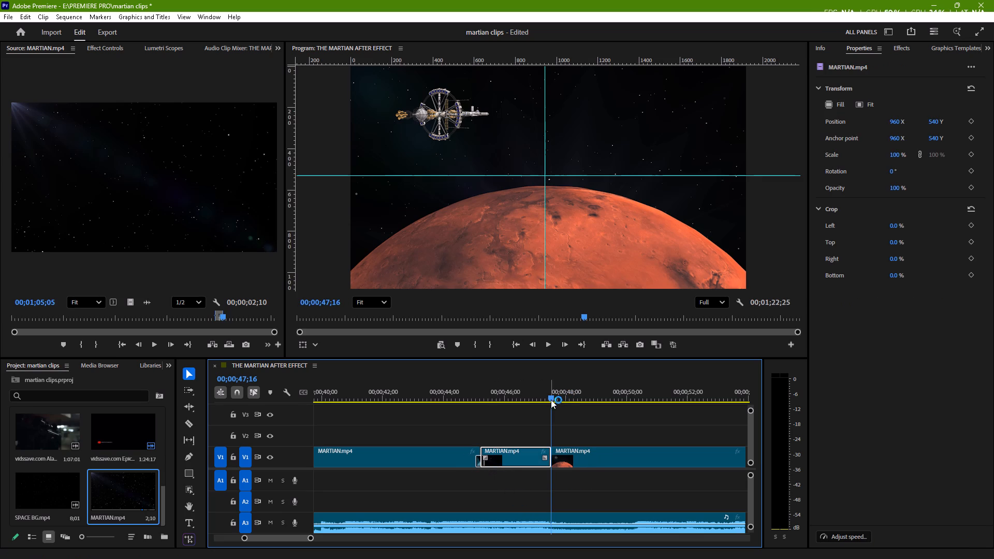
Play back the sequence from the start of the station-above-Mars clip and save the project.
{"action": "left_click_drag", "start_coordinate": [551, 400], "coordinate": [473, 426]}
{"action": "key", "text": "space"}
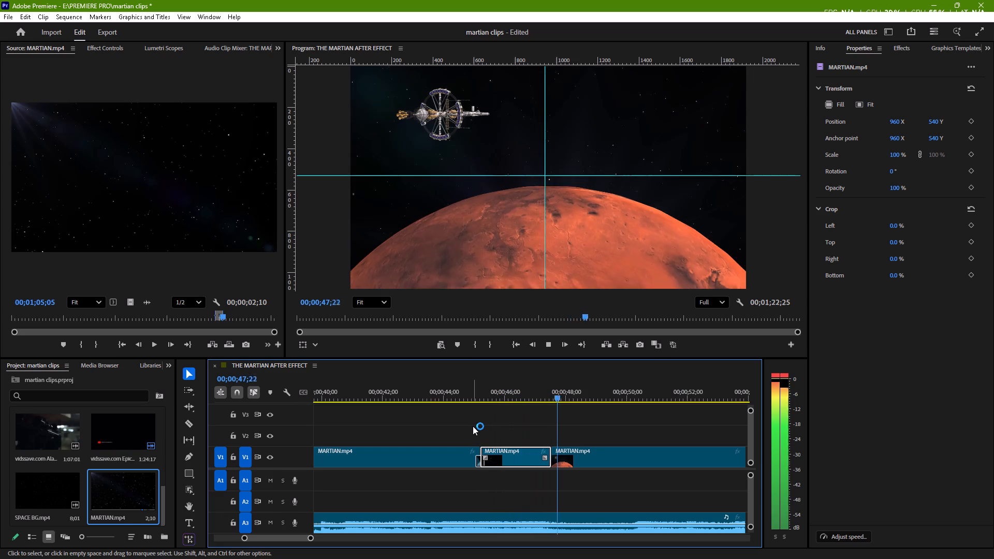
{"action": "key", "text": "space"}
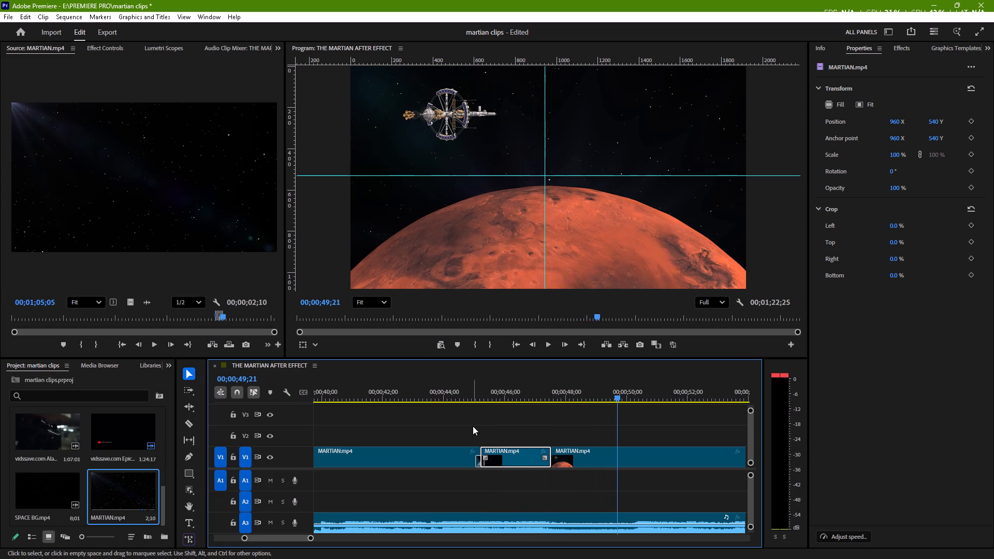
{"action": "key", "text": "ctrl+s"}
Mark the THE JOURNEY NEVER ENDS title segment of MARTIAN.mp4 as a source range of 2;21, ending at 00;01;08;09.
{"action": "scroll", "coordinate": [473, 426], "scroll_direction": "left", "scroll_amount": 1}
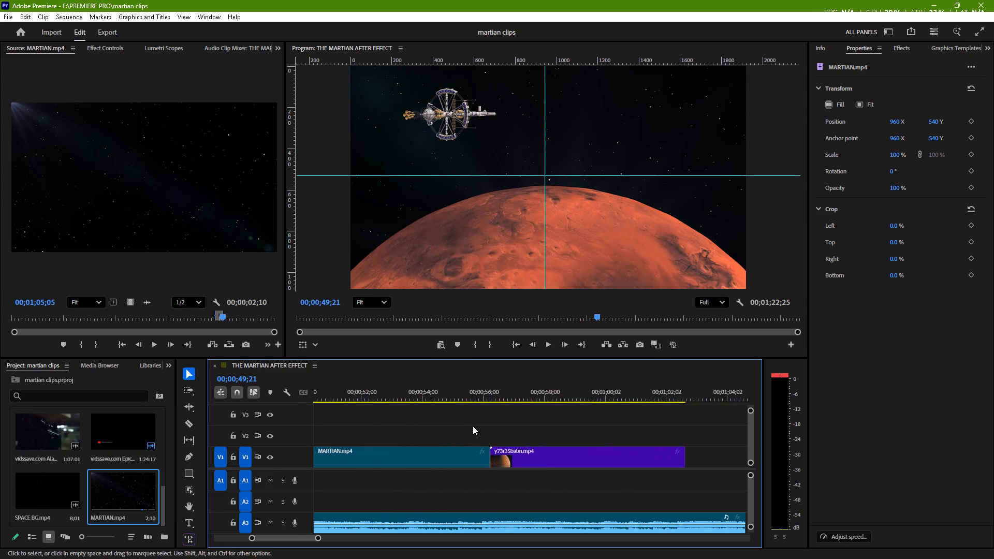
{"action": "left_click_drag", "start_coordinate": [475, 387], "coordinate": [490, 391]}
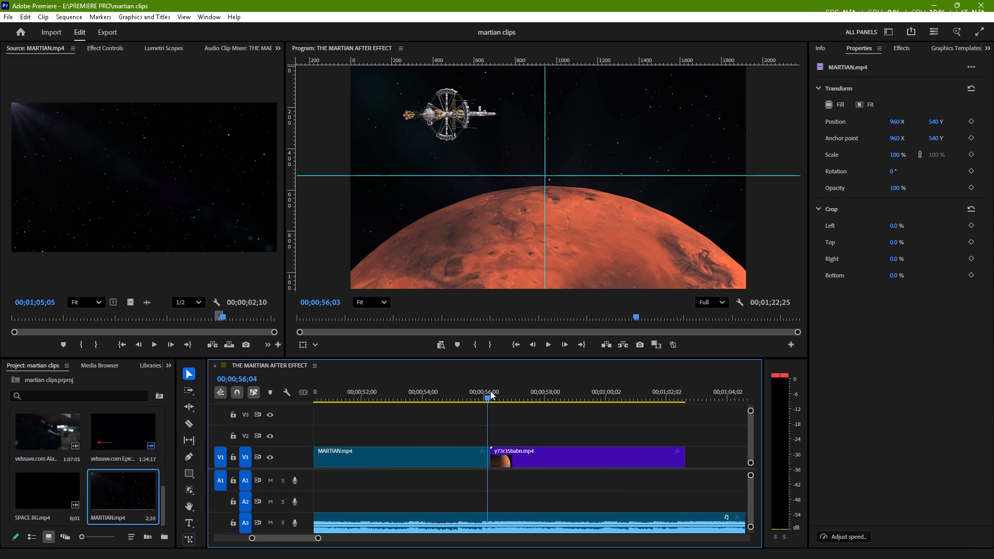
{"action": "left_click_drag", "start_coordinate": [490, 391], "coordinate": [606, 400]}
{"action": "scroll", "coordinate": [606, 400], "scroll_direction": "left", "scroll_amount": 1}
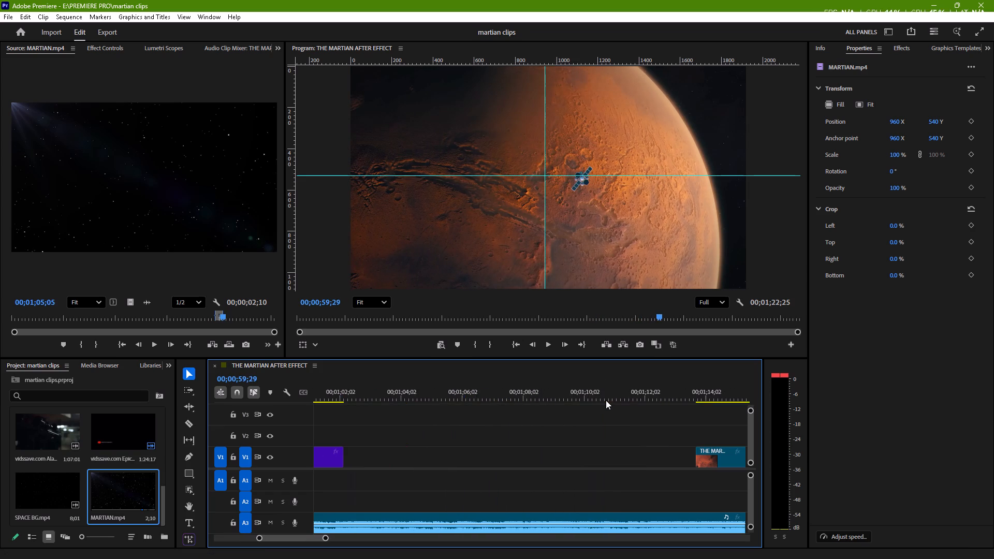
{"action": "scroll", "coordinate": [606, 400], "scroll_direction": "left", "scroll_amount": 1}
{"action": "scroll", "coordinate": [606, 400], "scroll_direction": "right", "scroll_amount": 1}
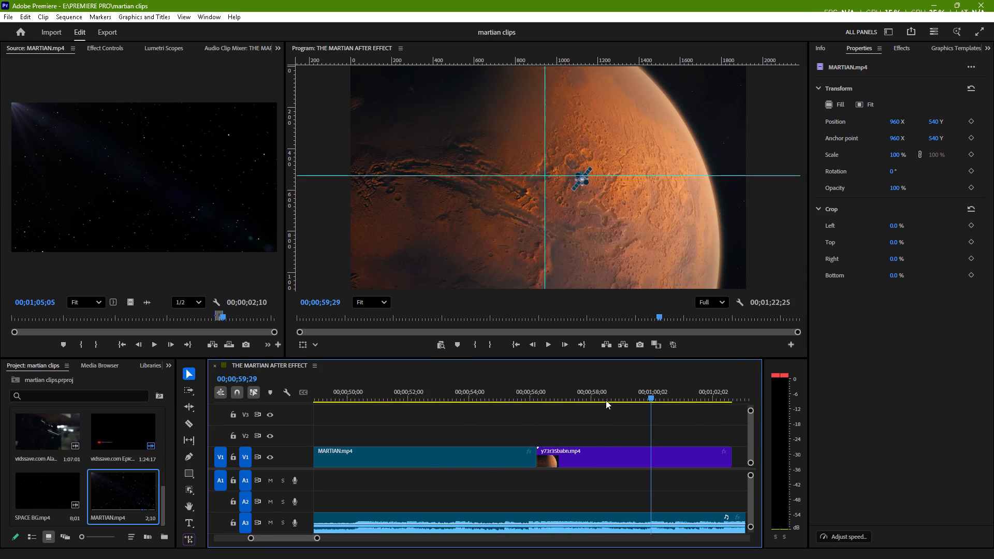
{"action": "scroll", "coordinate": [606, 400], "scroll_direction": "right", "scroll_amount": 2}
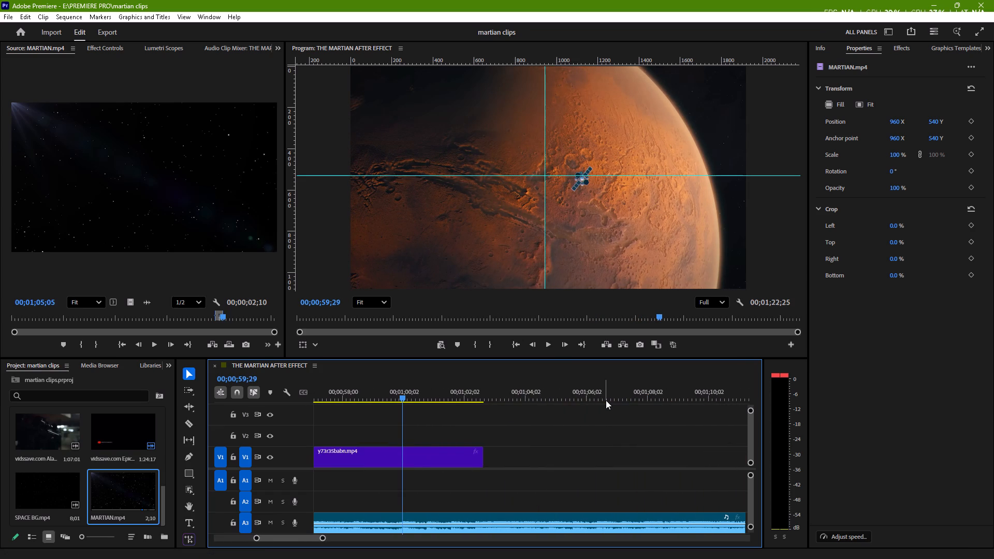
{"action": "scroll", "coordinate": [606, 400], "scroll_direction": "right", "scroll_amount": 1}
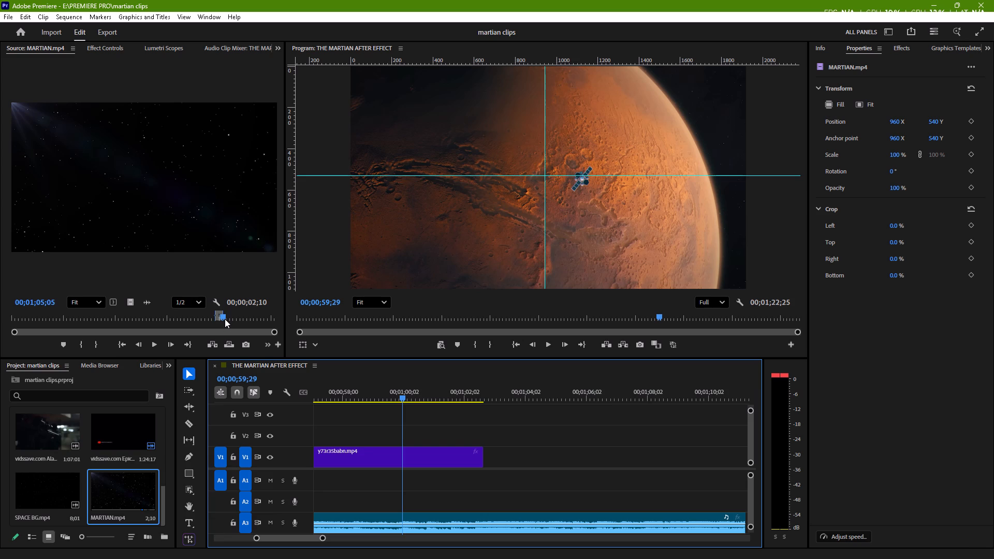
{"action": "double_click", "coordinate": [224, 319]}
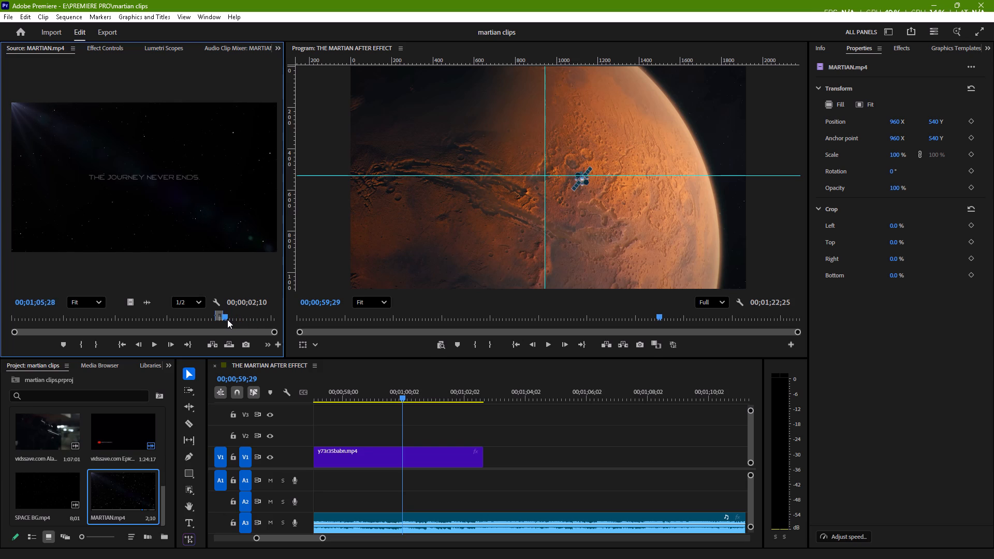
{"action": "type", "text": "i"}
{"action": "key", "text": "space"}
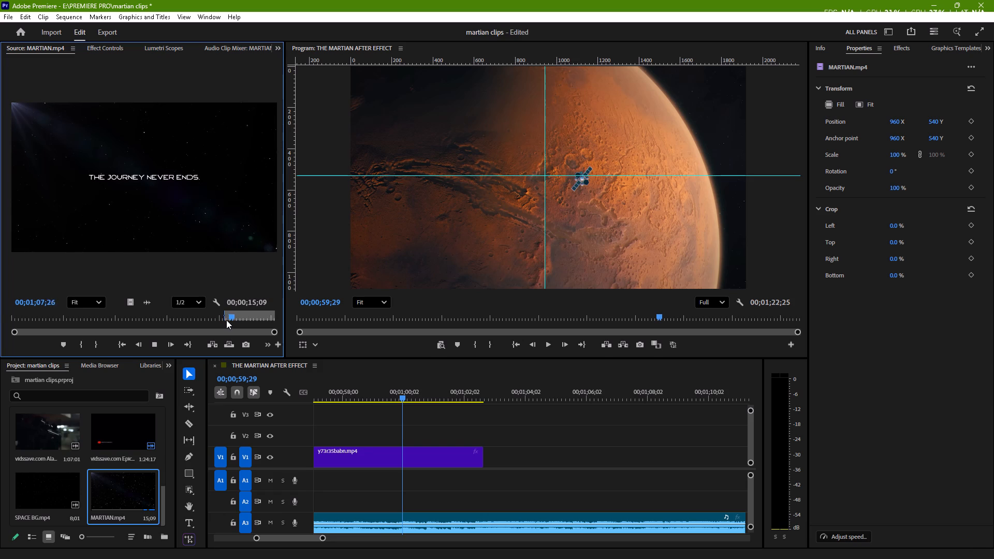
{"action": "key", "text": "space"}
{"action": "key", "text": "o"}
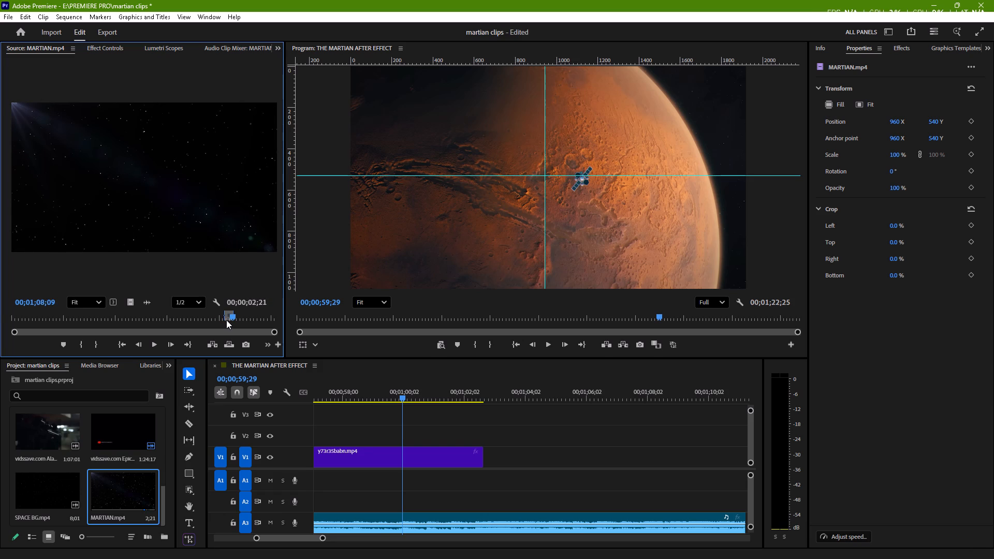
Place only the video of the marked THE JOURNEY NEVER ENDS segment on V1 directly after the satellite-over-Mars clip.
{"action": "left_click_drag", "start_coordinate": [132, 303], "coordinate": [463, 423]}
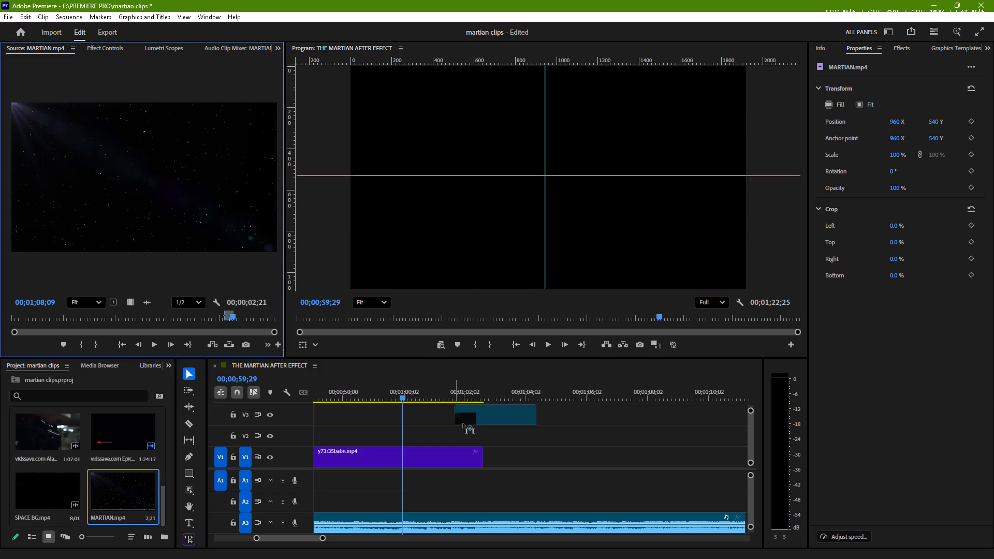
{"action": "left_click_drag", "start_coordinate": [463, 423], "coordinate": [490, 459]}
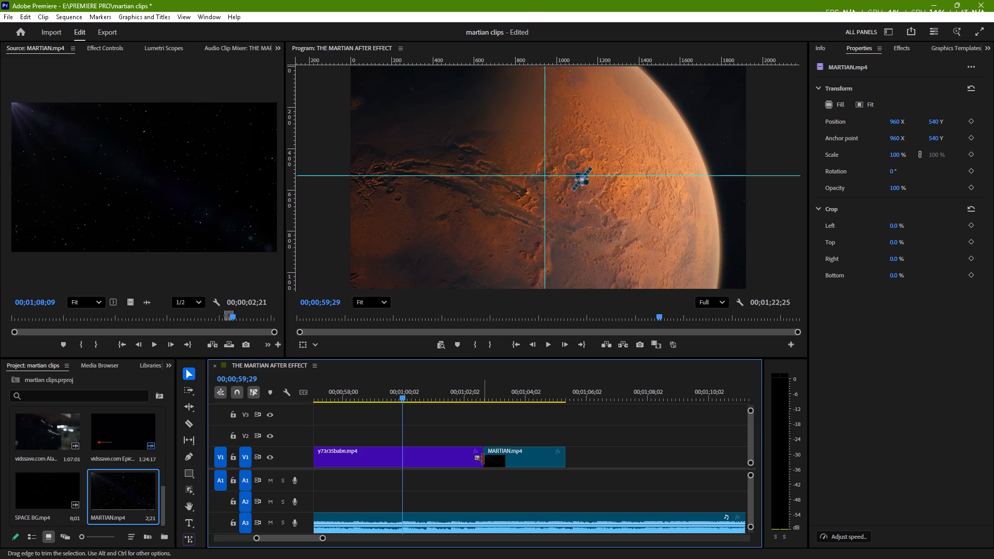
Apply the default Cross Dissolve transition at the V1 cut between the satellite-over-Mars clip and the THE JOURNEY NEVER ENDS clip.
{"action": "right_click", "coordinate": [483, 459]}
{"action": "left_click", "coordinate": [522, 527]}
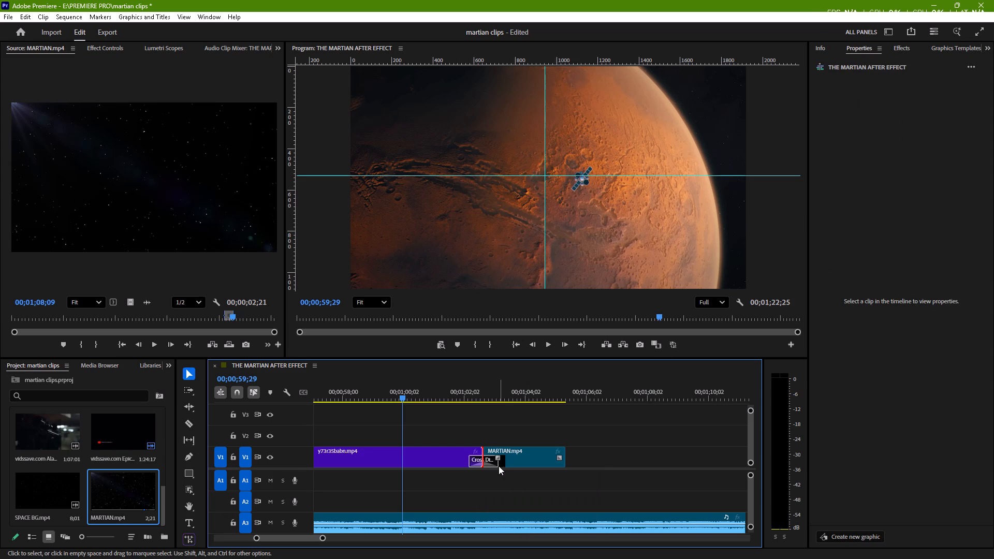
Shorten the Cross Dissolve before the THE JOURNEY NEVER ENDS clip to well under a second and play back the join.
{"action": "left_click_drag", "start_coordinate": [500, 459], "coordinate": [498, 459]}
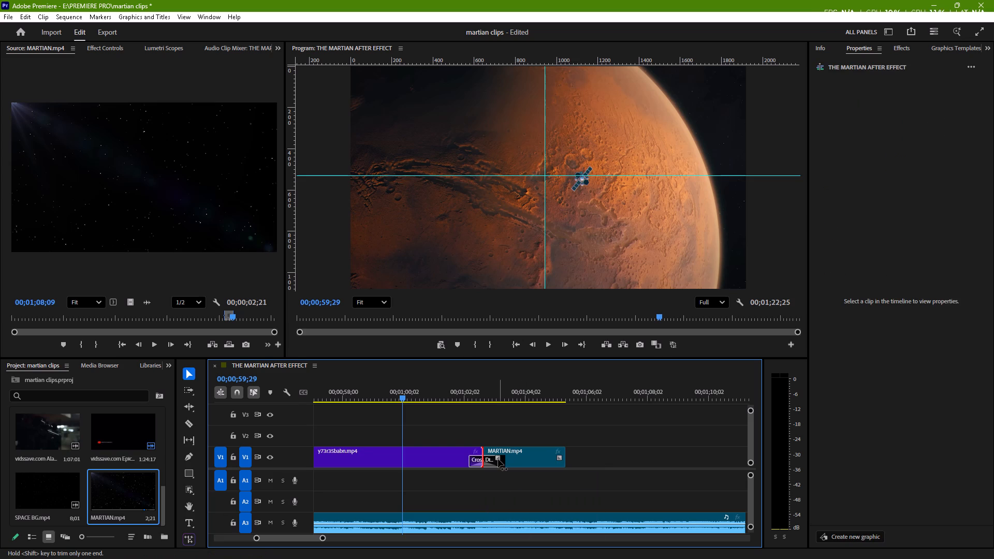
{"action": "left_click_drag", "start_coordinate": [498, 459], "coordinate": [488, 460]}
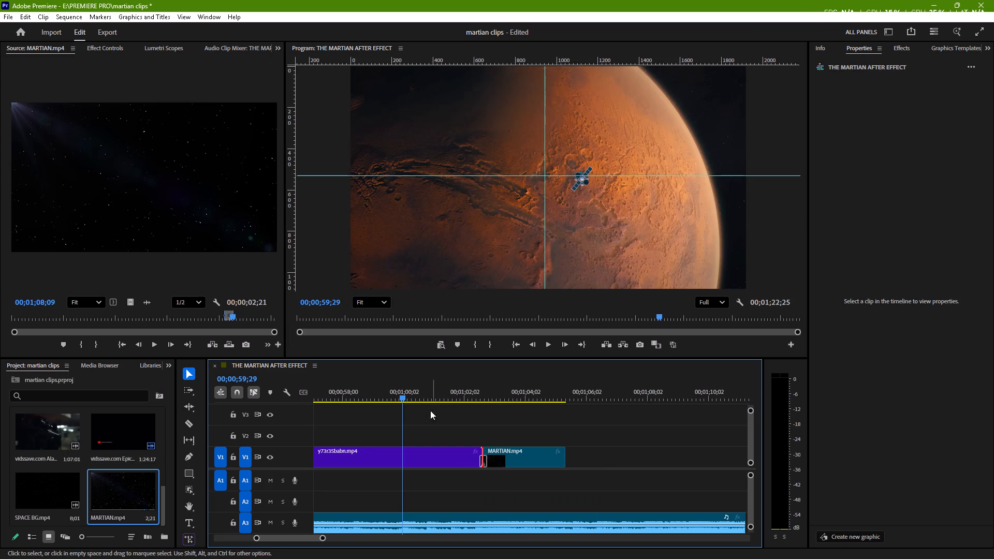
{"action": "key", "text": "space"}
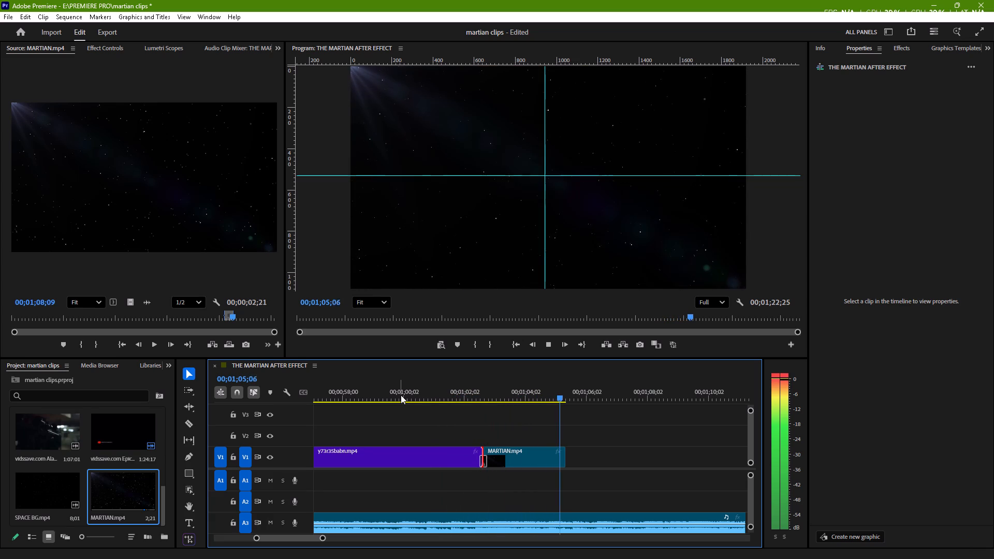
{"action": "key", "text": "space"}
Import the vidssave.com MARS_ REAL NASA FOOTAGE 8K VIDEO file from the Downloads folder into the project.
{"action": "scroll", "coordinate": [583, 442], "scroll_direction": "left", "scroll_amount": 1}
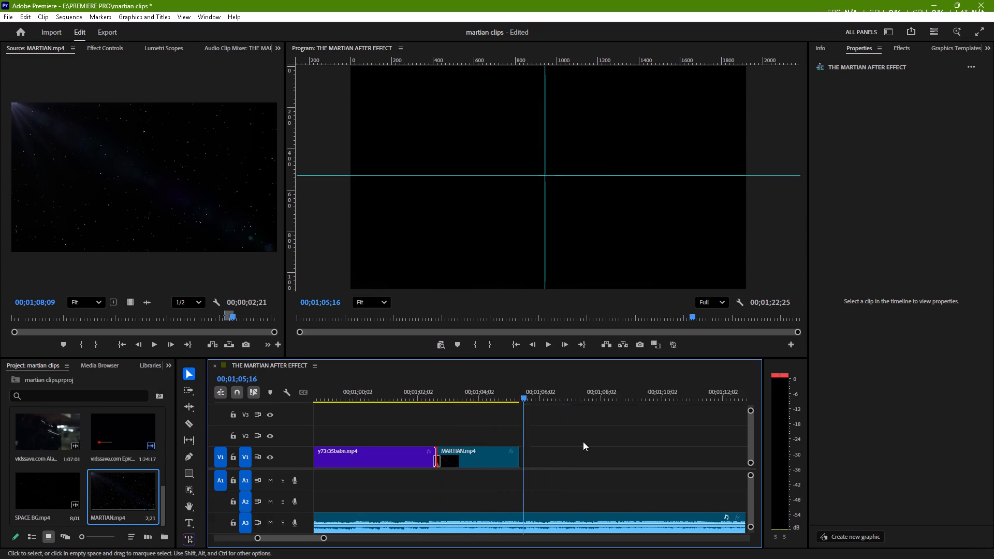
{"action": "scroll", "coordinate": [583, 442], "scroll_direction": "left", "scroll_amount": 1}
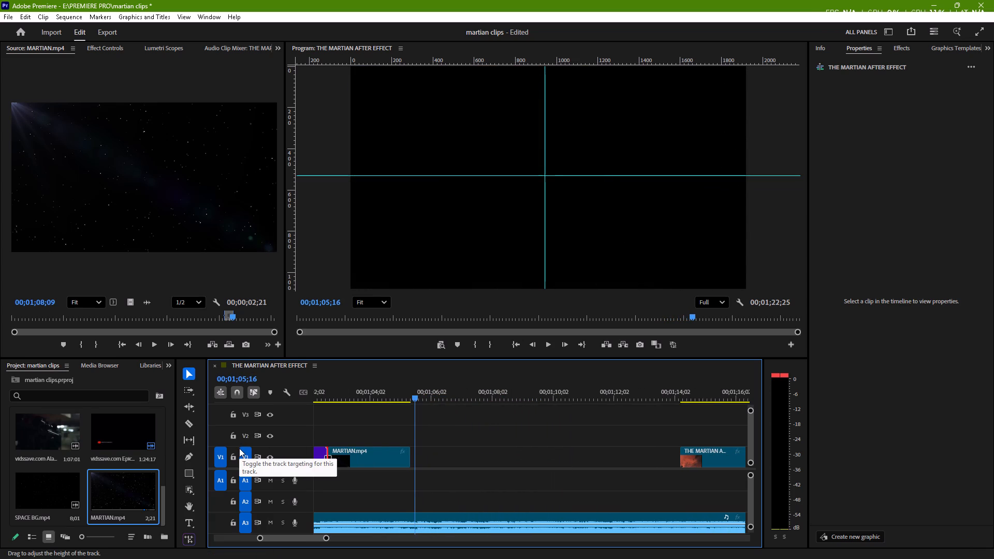
{"action": "key", "text": "ctrl+i"}
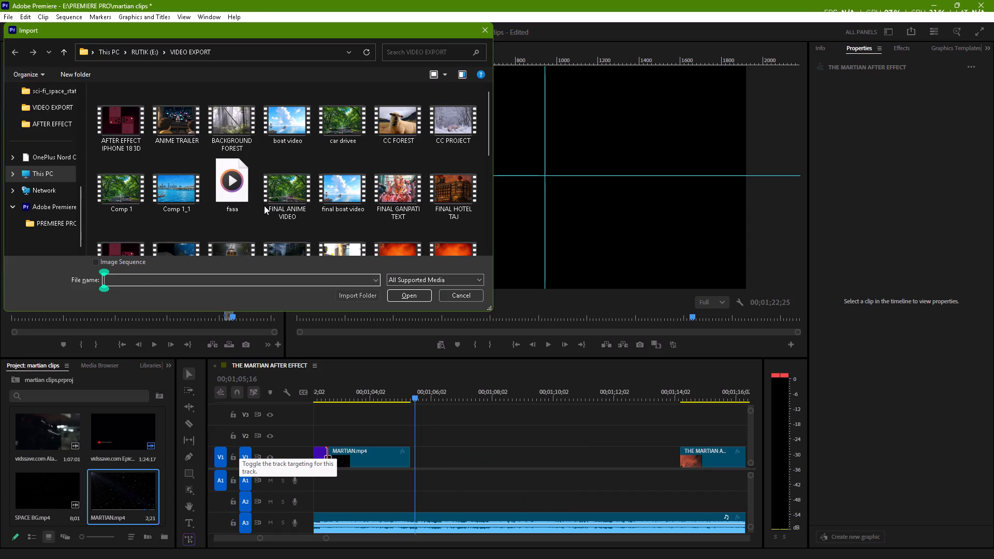
{"action": "scroll", "coordinate": [75, 169], "scroll_direction": "up", "scroll_amount": 5}
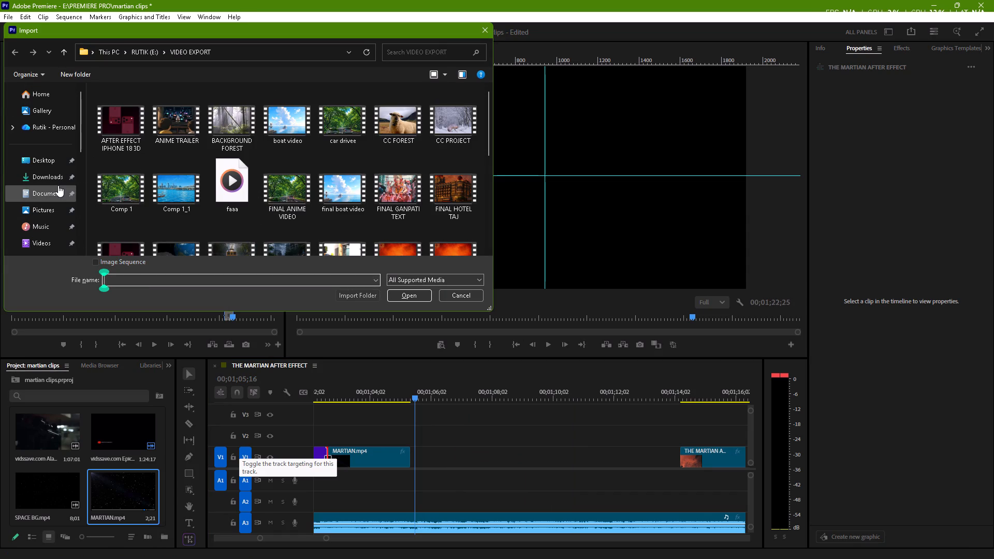
{"action": "left_click", "coordinate": [58, 185]}
{"action": "left_click", "coordinate": [55, 180]}
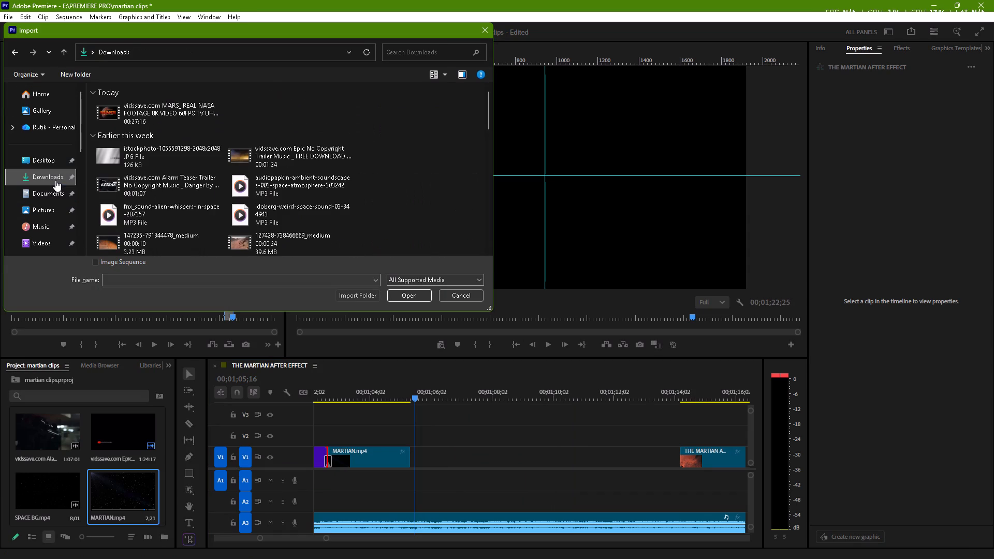
{"action": "left_click", "coordinate": [149, 125]}
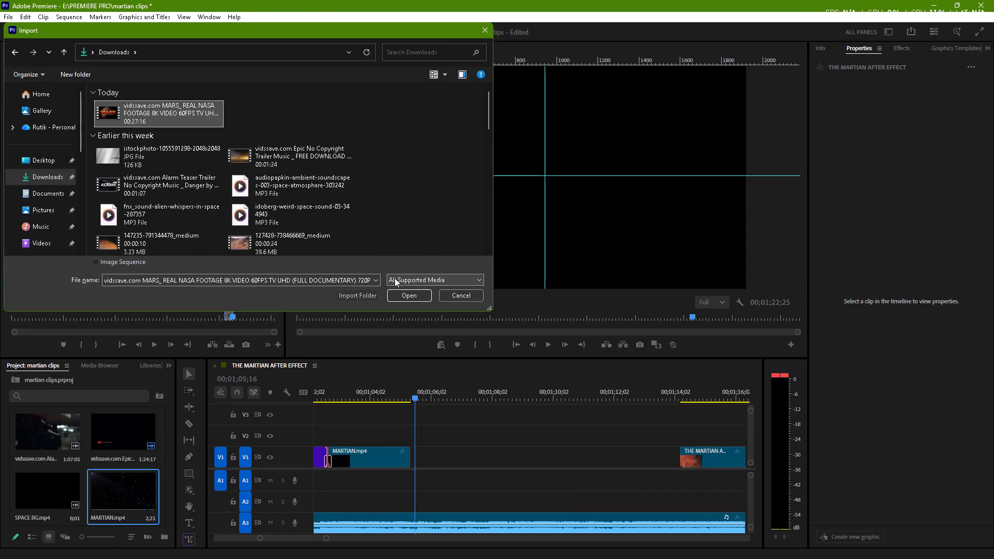
{"action": "left_click", "coordinate": [413, 296]}
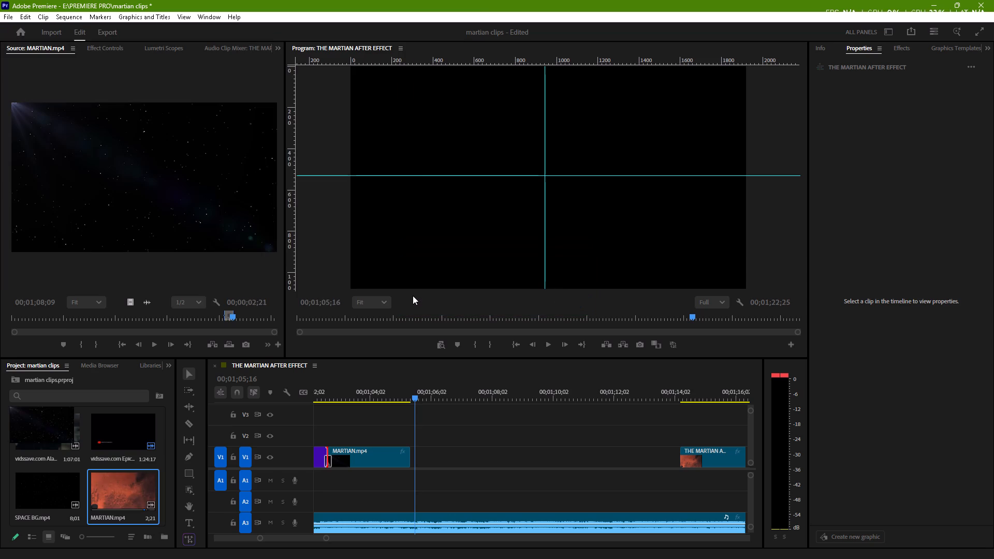
Open the imported Mars documentary in the Source Monitor and look through it for a usable Mars surface or astronaut shot.
{"action": "triple_click", "coordinate": [61, 506]}
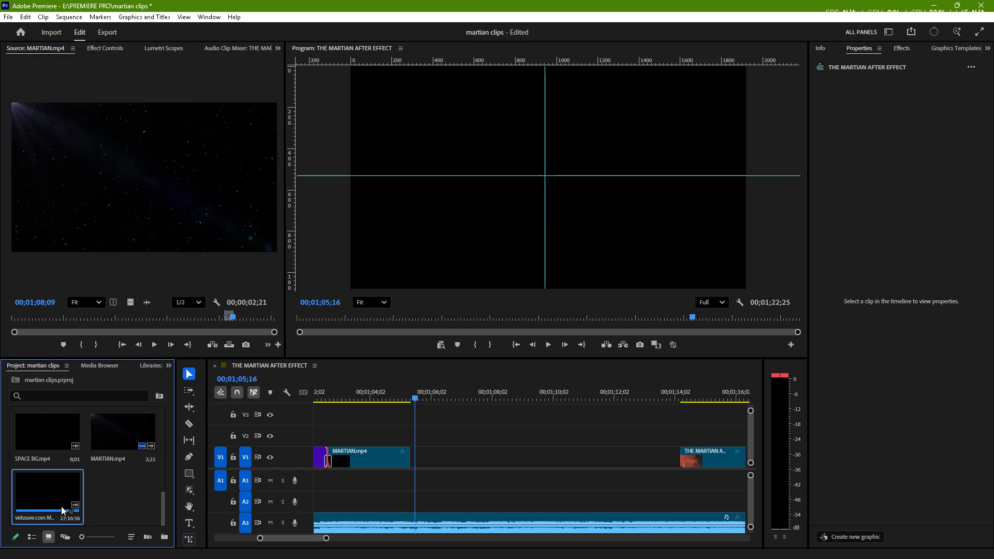
{"action": "triple_click", "coordinate": [61, 506]}
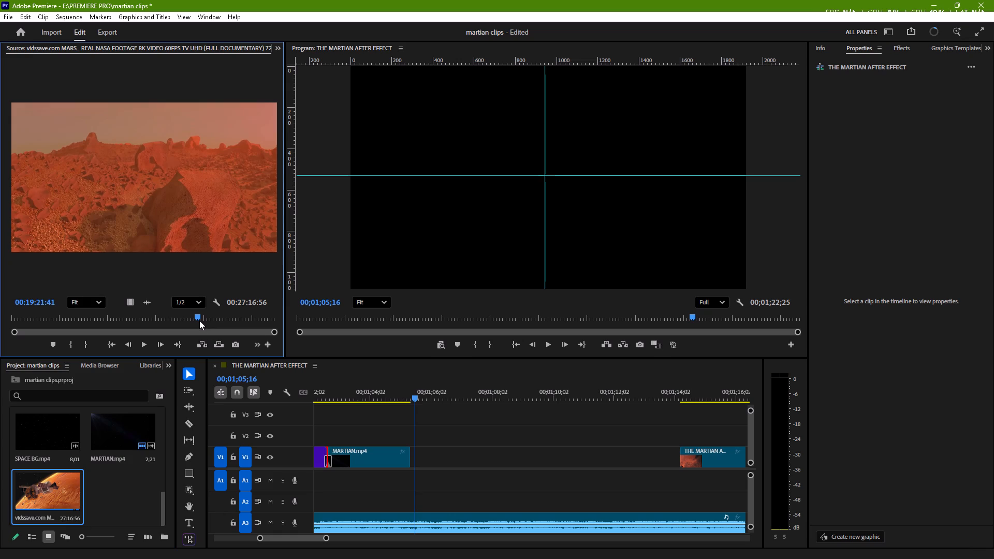
{"action": "left_click_drag", "start_coordinate": [198, 318], "coordinate": [172, 323]}
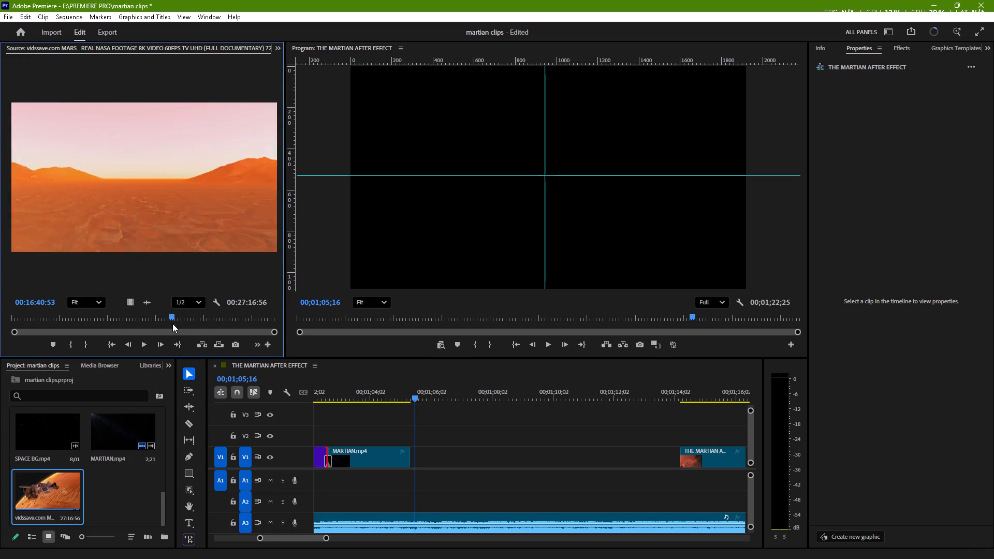
{"action": "left_click_drag", "start_coordinate": [172, 323], "coordinate": [166, 323]}
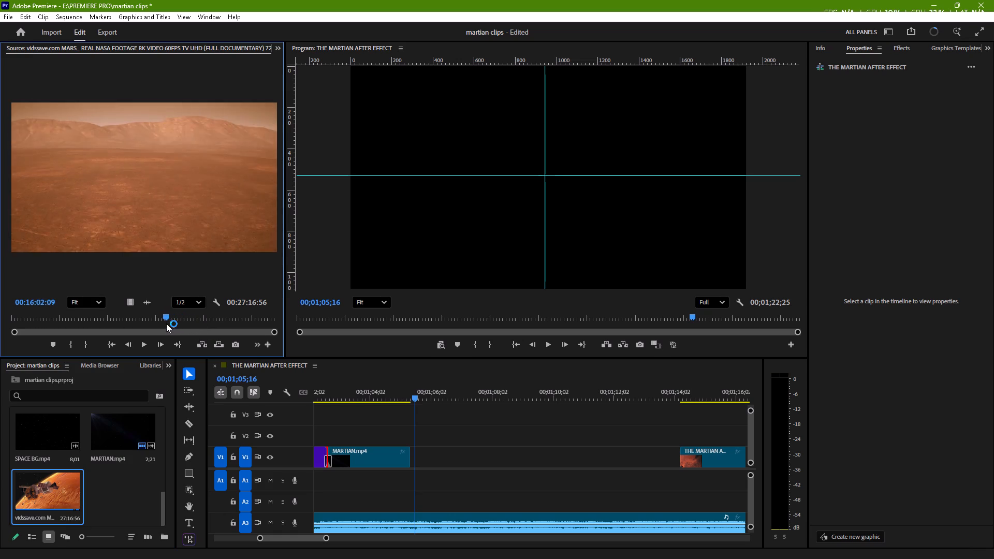
{"action": "left_click_drag", "start_coordinate": [166, 323], "coordinate": [156, 324]}
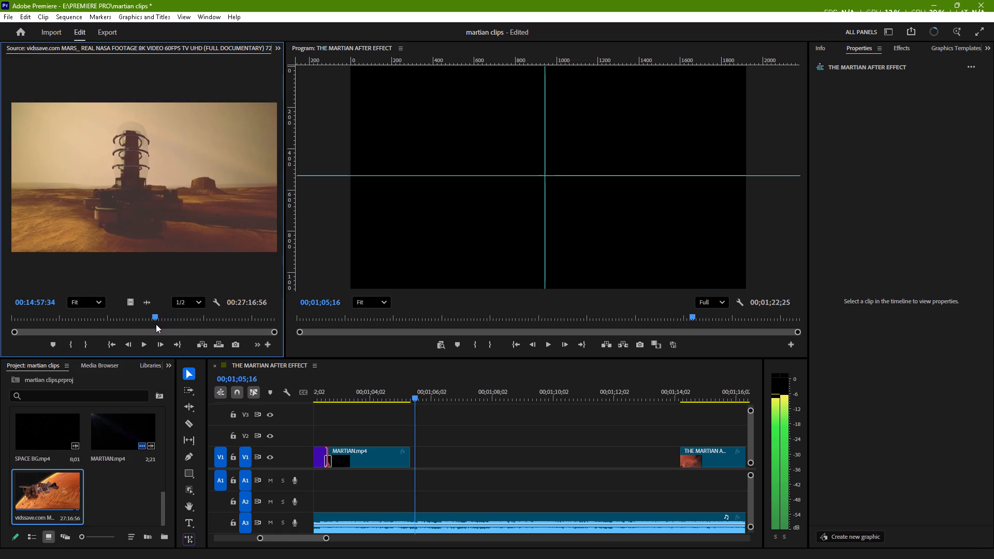
{"action": "left_click_drag", "start_coordinate": [156, 324], "coordinate": [149, 322]}
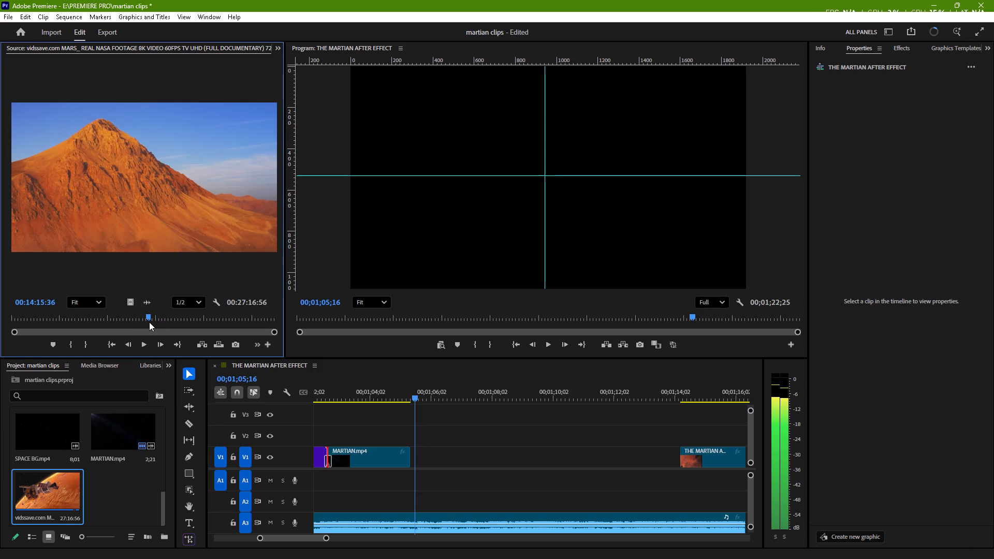
{"action": "left_click_drag", "start_coordinate": [149, 322], "coordinate": [147, 322]}
{"action": "key", "text": "space"}
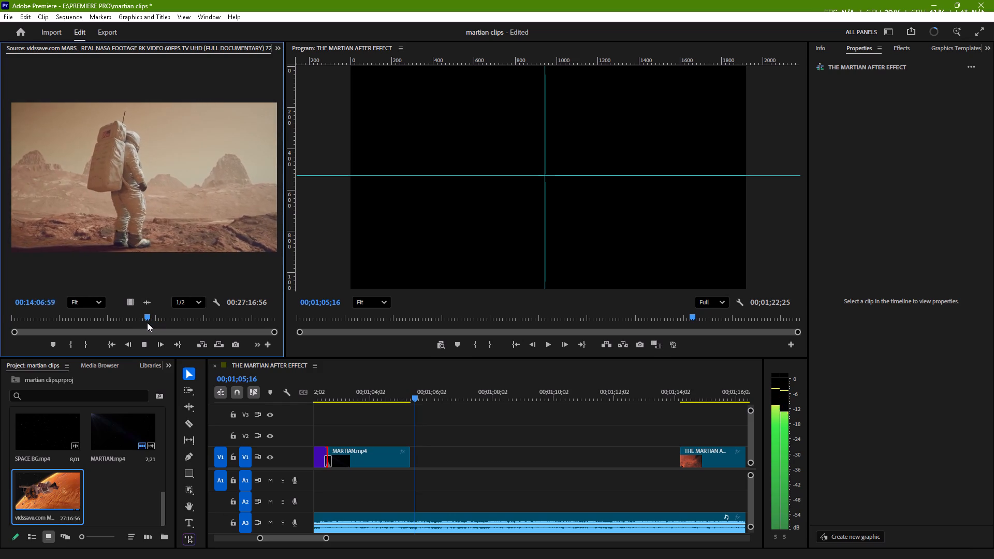
{"action": "key", "text": "space"}
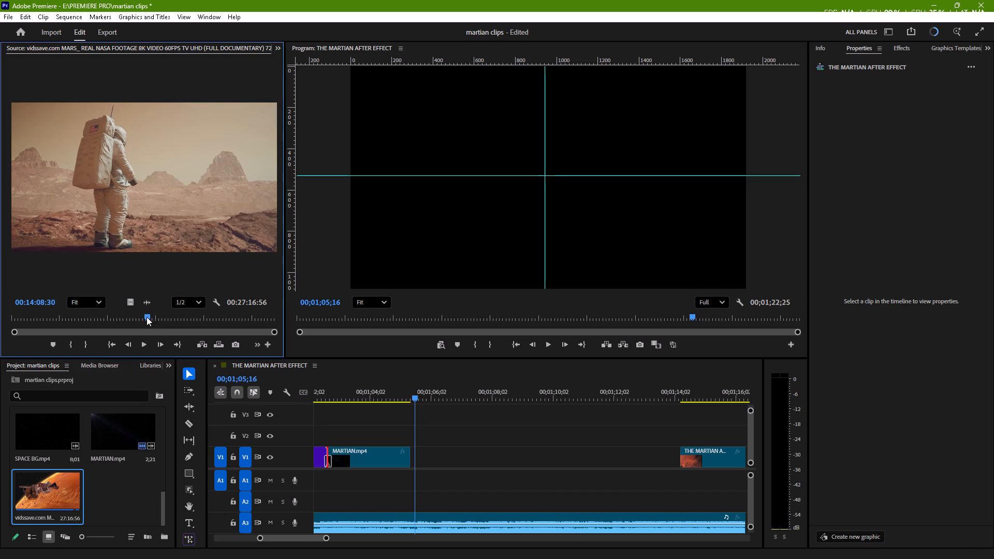
Mark the In point of the Mars documentary at 00:14:01:52, on the first frame of the walking astronaut shot.
{"action": "key", "text": "shift+Left"}
{"action": "key", "text": "shift+Left"}
{"action": "key", "text": "shift+Left"}
{"action": "key", "text": "shift+Left"}
{"action": "key", "text": "shift+Left"}
{"action": "key", "text": "shift+Left"}
{"action": "key", "text": "shift+Left"}
{"action": "key", "text": "shift+Left"}
{"action": "key", "text": "shift+Left"}
{"action": "key", "text": "shift+Left"}
{"action": "key", "text": "shift+Left"}
{"action": "key", "text": "shift+Left"}
{"action": "key", "text": "shift+Left"}
{"action": "key", "text": "shift+Left"}
{"action": "key", "text": "shift+Left"}
{"action": "key", "text": "shift+Left"}
{"action": "key", "text": "shift+Left"}
{"action": "key", "text": "shift+Left"}
{"action": "key", "text": "shift+Left"}
{"action": "key", "text": "shift+Left"}
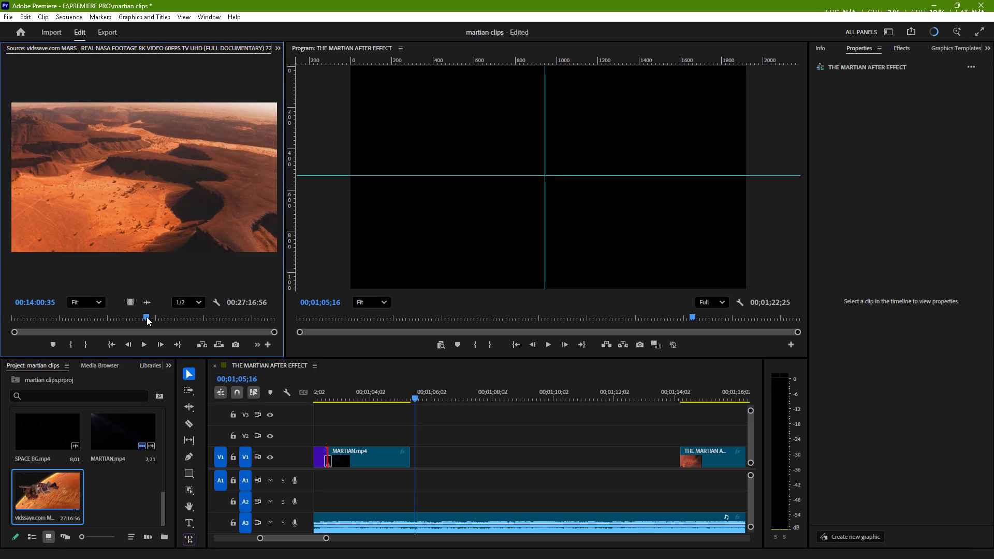
{"action": "key", "text": "shift+Right"}
{"action": "key", "text": "shift+Right"}
{"action": "key", "text": "shift+Right"}
{"action": "key", "text": "shift+Right"}
{"action": "key", "text": "shift+Right"}
{"action": "key", "text": "shift+Right"}
{"action": "key", "text": "shift+Right"}
{"action": "key", "text": "shift+Right"}
{"action": "key", "text": "shift+Right"}
{"action": "key", "text": "shift+Right"}
{"action": "key", "text": "shift+Right"}
{"action": "key", "text": "shift+Right"}
{"action": "key", "text": "shift+Right"}
{"action": "key", "text": "shift+Right"}
{"action": "key", "text": "shift+Right"}
{"action": "key", "text": "shift+Right"}
{"action": "key", "text": "shift+Right"}
{"action": "key", "text": "shift+Right"}
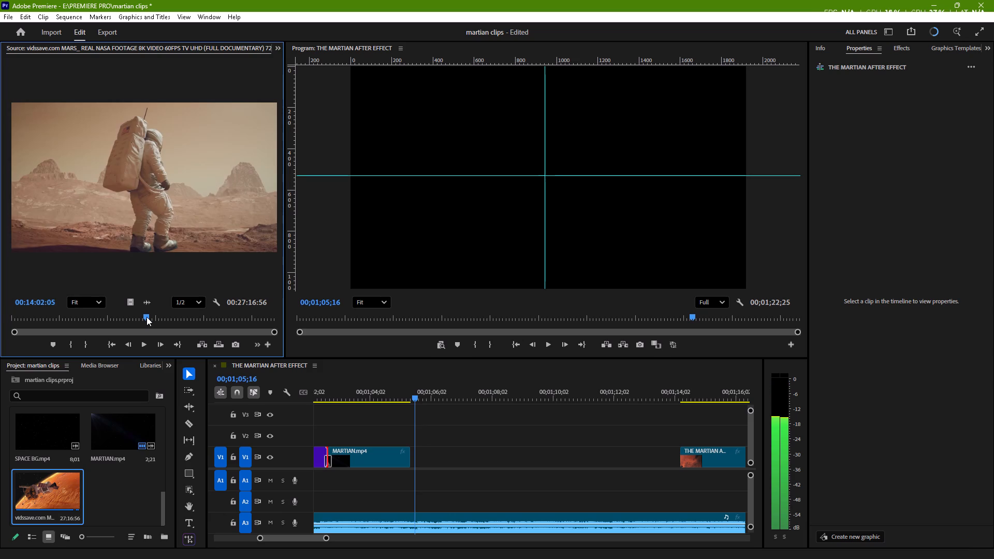
{"action": "key", "text": "shift+Left"}
{"action": "key", "text": "shift+Left"}
{"action": "key", "text": "shift+Left"}
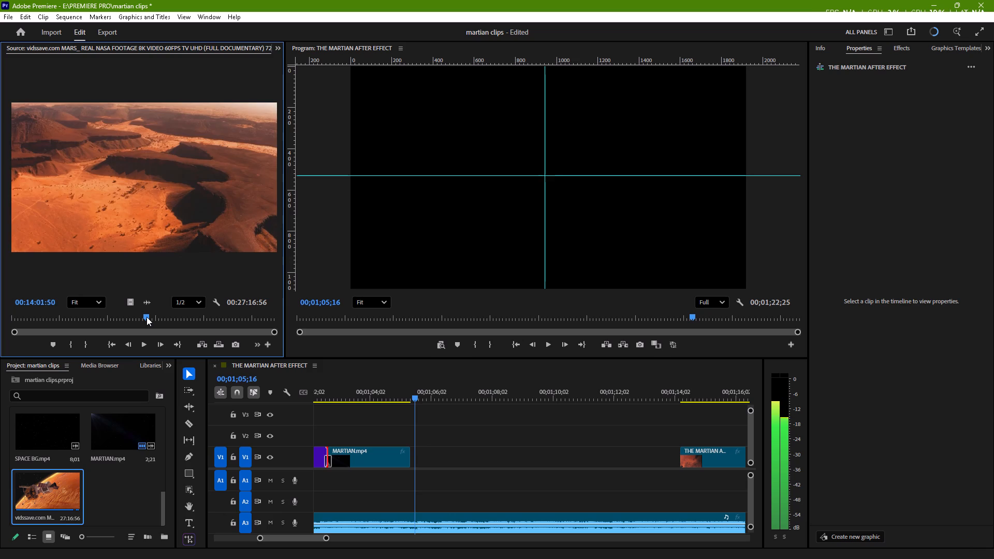
{"action": "key", "text": "Right"}
{"action": "key", "text": "Right"}
{"action": "type", "text": "i"}
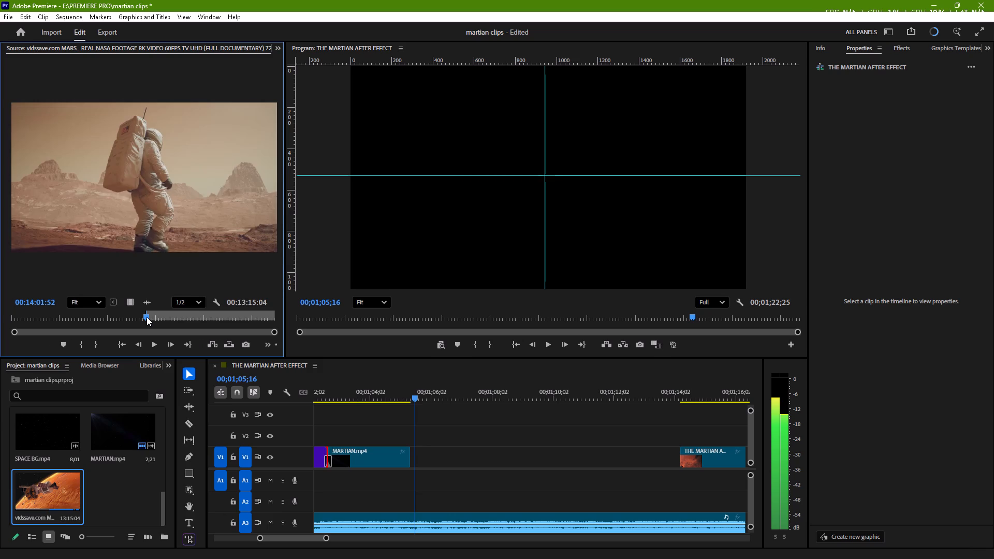
Mark the Out point at 00:14:10:44, on the last astronaut frame before the orange mountain shot.
{"action": "key", "text": "space"}
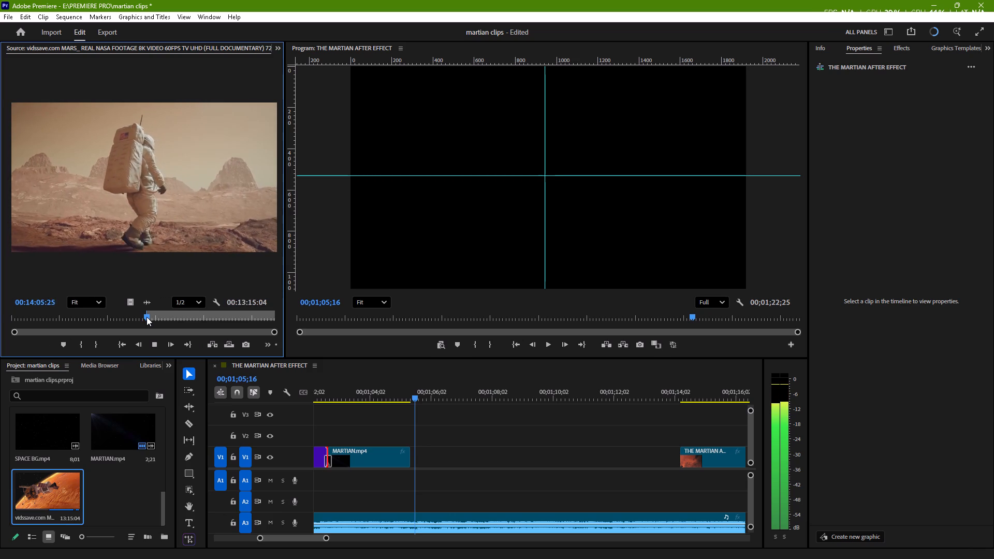
{"action": "key", "text": "space"}
{"action": "key", "text": "space"}
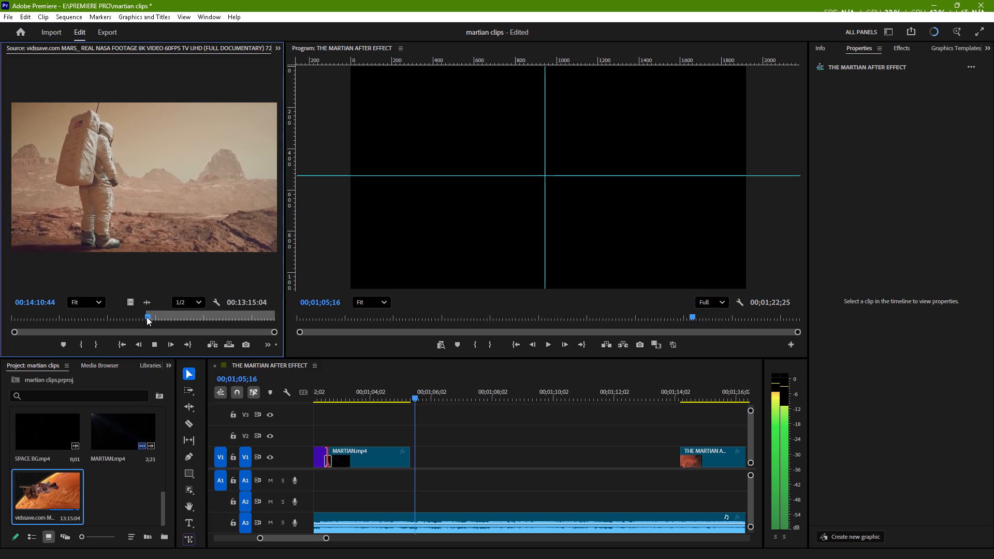
{"action": "key", "text": "space"}
{"action": "key", "text": "Left"}
{"action": "key", "text": "Left"}
{"action": "key", "text": "Left"}
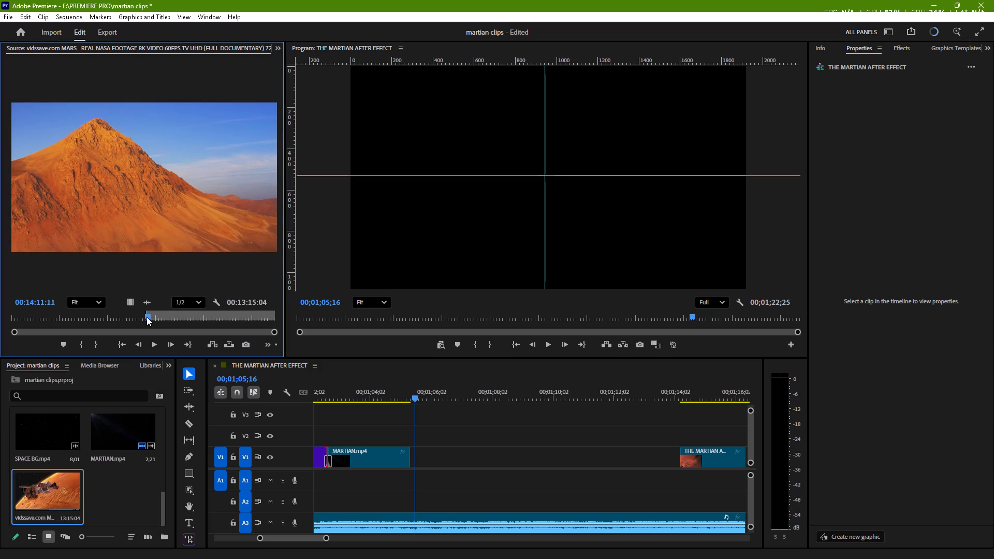
{"action": "key", "text": "Left"}
{"action": "key", "text": "Left"}
{"action": "key", "text": "Left"}
{"action": "key", "text": "Left"}
{"action": "key", "text": "Left"}
{"action": "key", "text": "Left"}
{"action": "key", "text": "Left"}
{"action": "key", "text": "Left"}
{"action": "key", "text": "Left"}
{"action": "key", "text": "Left"}
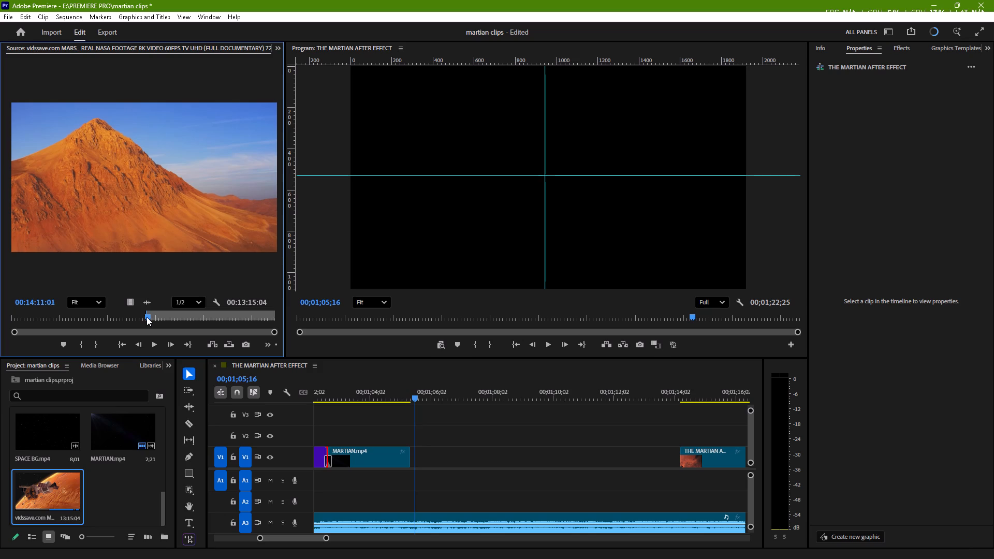
{"action": "key", "text": "Left"}
{"action": "key", "text": "Left"}
{"action": "key", "text": "Left"}
{"action": "key", "text": "Left"}
{"action": "key", "text": "Left"}
{"action": "key", "text": "Left"}
{"action": "key", "text": "Left"}
{"action": "key", "text": "Left"}
{"action": "key", "text": "Left"}
{"action": "key", "text": "Left"}
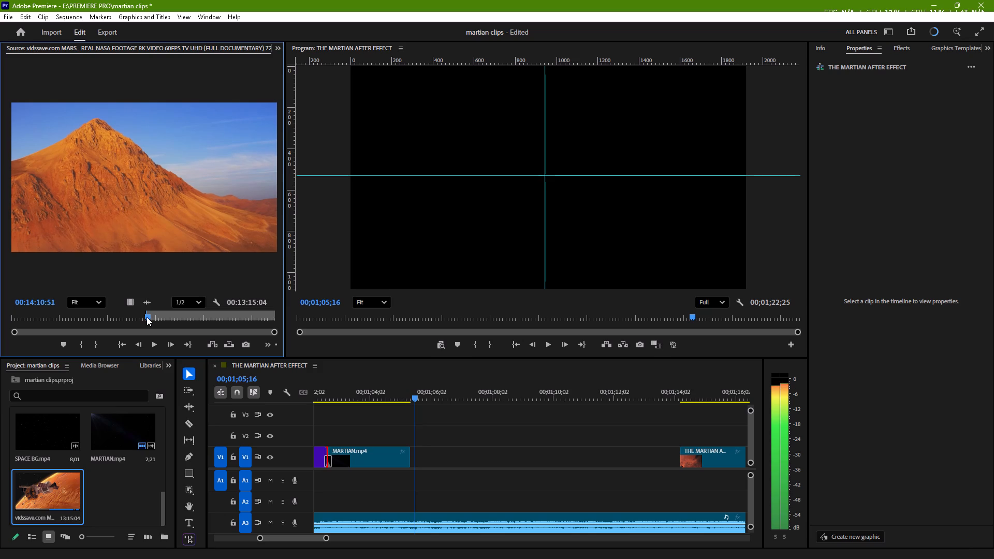
{"action": "key", "text": "Left"}
{"action": "key", "text": "Left"}
{"action": "key", "text": "Left"}
{"action": "key", "text": "Left"}
{"action": "key", "text": "Left"}
{"action": "key", "text": "Left"}
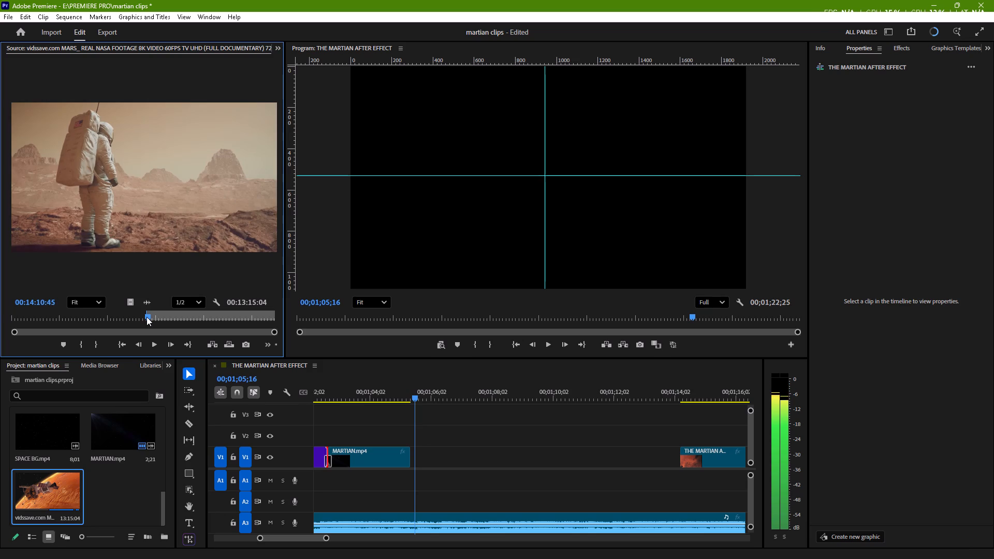
{"action": "key", "text": "Left"}
{"action": "key", "text": "o"}
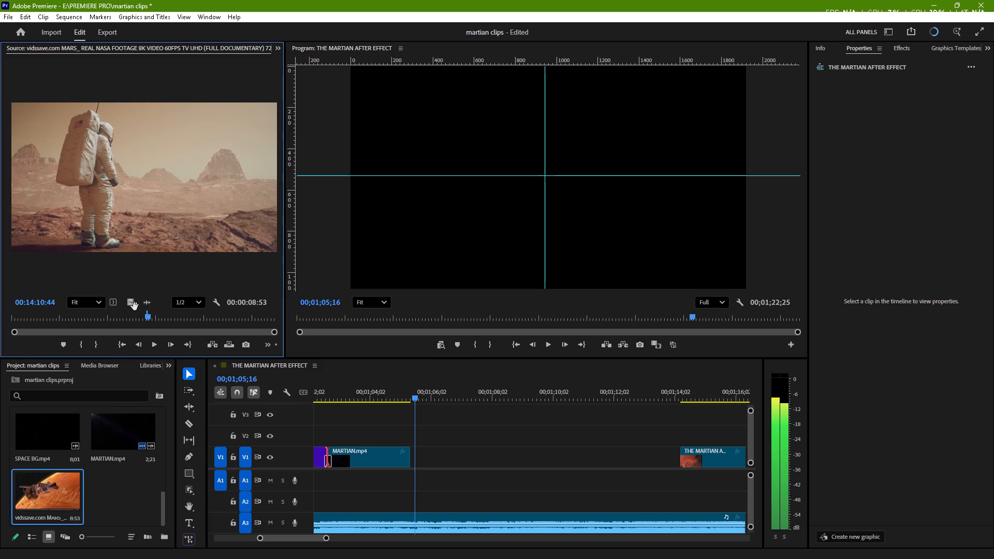
Place only the video of the marked astronaut shot on V2, starting where the MARTIAN.mp4 clip on V1 ends.
{"action": "left_click_drag", "start_coordinate": [134, 306], "coordinate": [428, 447]}
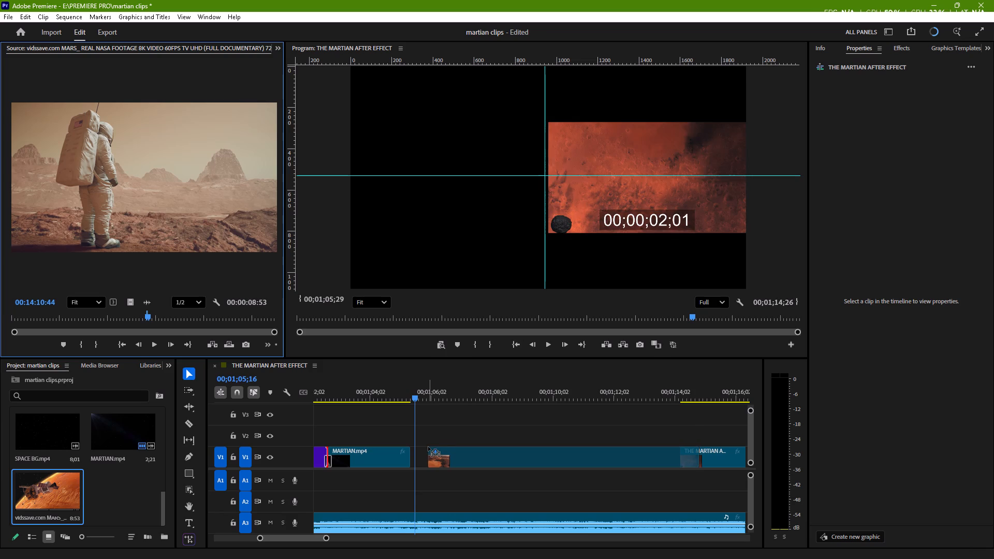
{"action": "left_click_drag", "start_coordinate": [428, 447], "coordinate": [411, 440]}
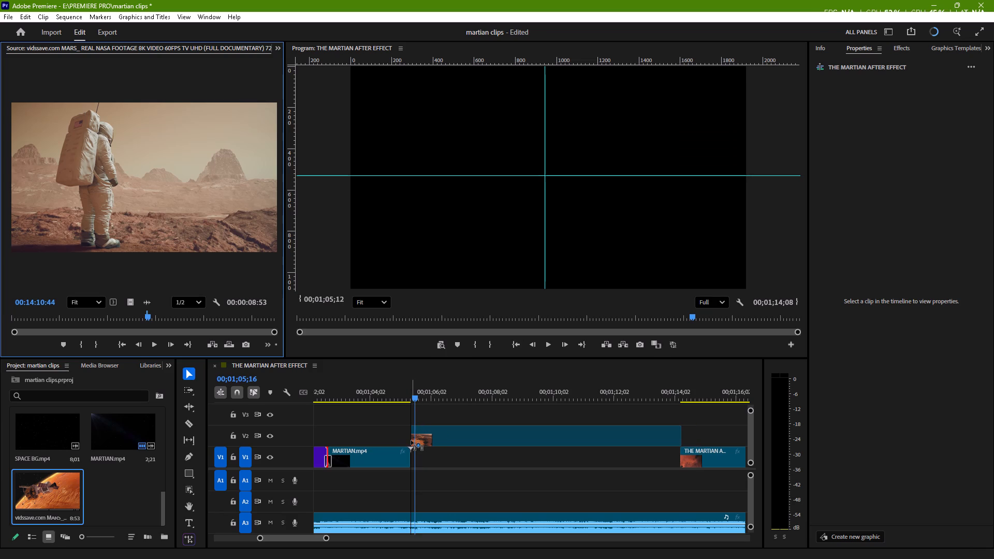
{"action": "left_click_drag", "start_coordinate": [411, 440], "coordinate": [412, 440]}
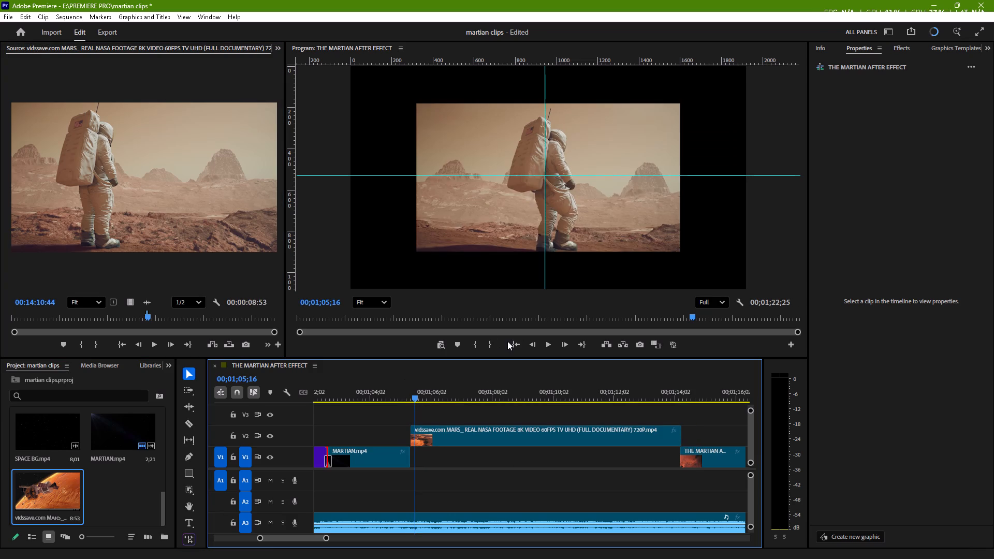
Scale the astronaut clip to 151% so it fills the frame, and play back from its start into the closing title.
{"action": "left_click", "coordinate": [509, 432]}
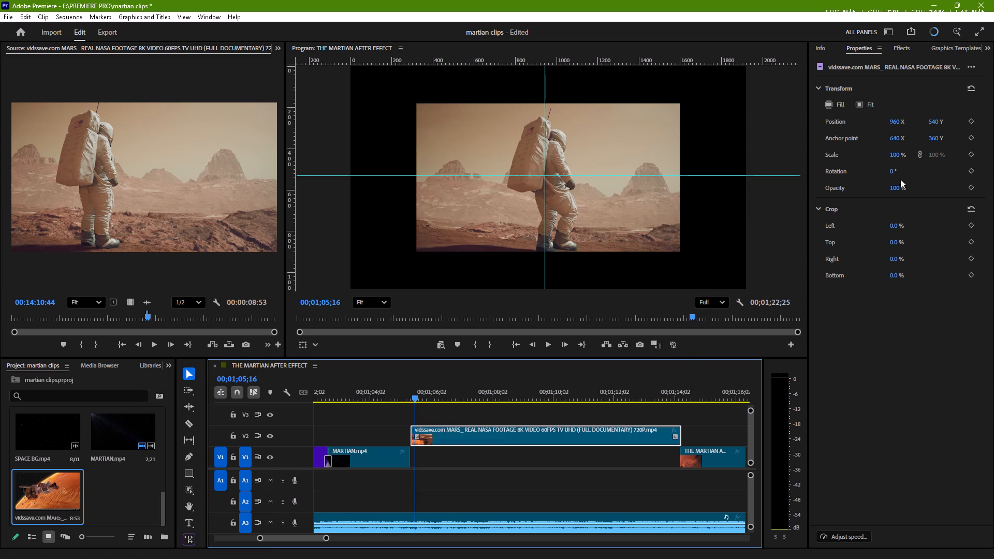
{"action": "left_click_drag", "start_coordinate": [895, 155], "coordinate": [907, 155]}
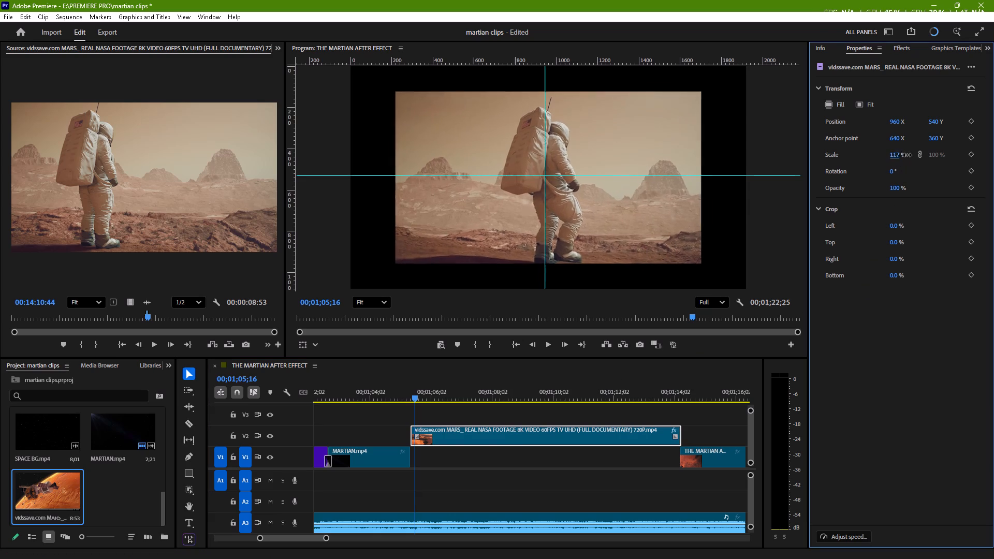
{"action": "left_click_drag", "start_coordinate": [907, 155], "coordinate": [927, 158]}
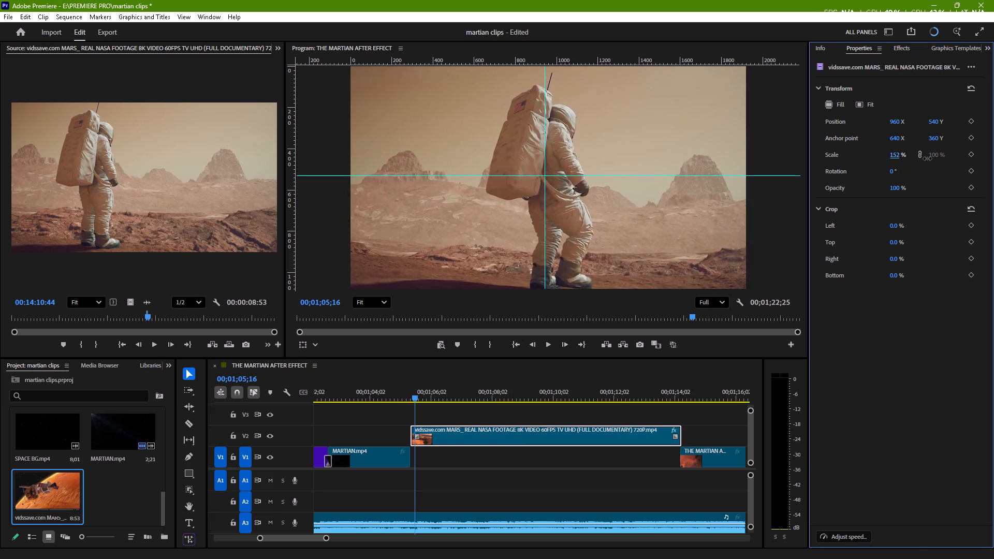
{"action": "left_click_drag", "start_coordinate": [927, 158], "coordinate": [926, 159]}
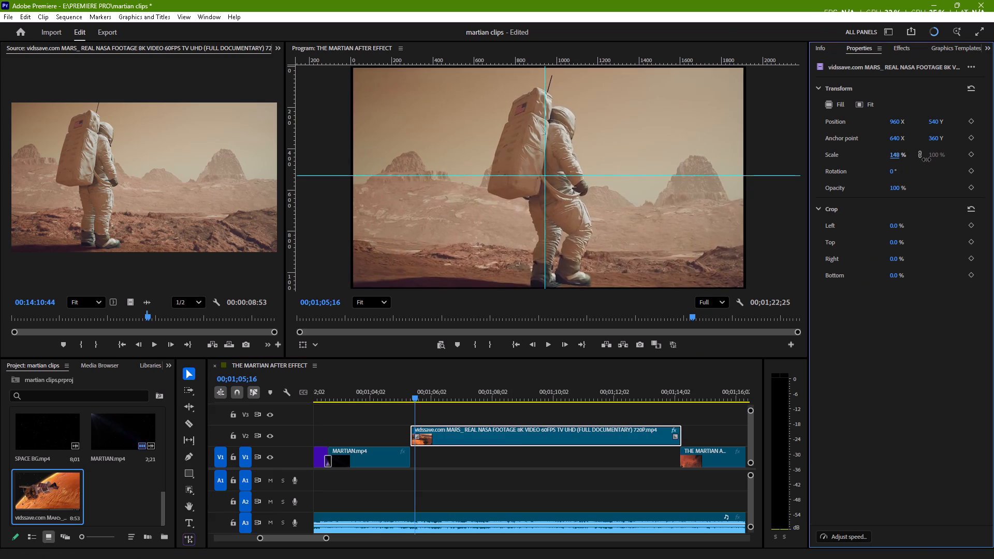
{"action": "left_click_drag", "start_coordinate": [926, 159], "coordinate": [928, 160]}
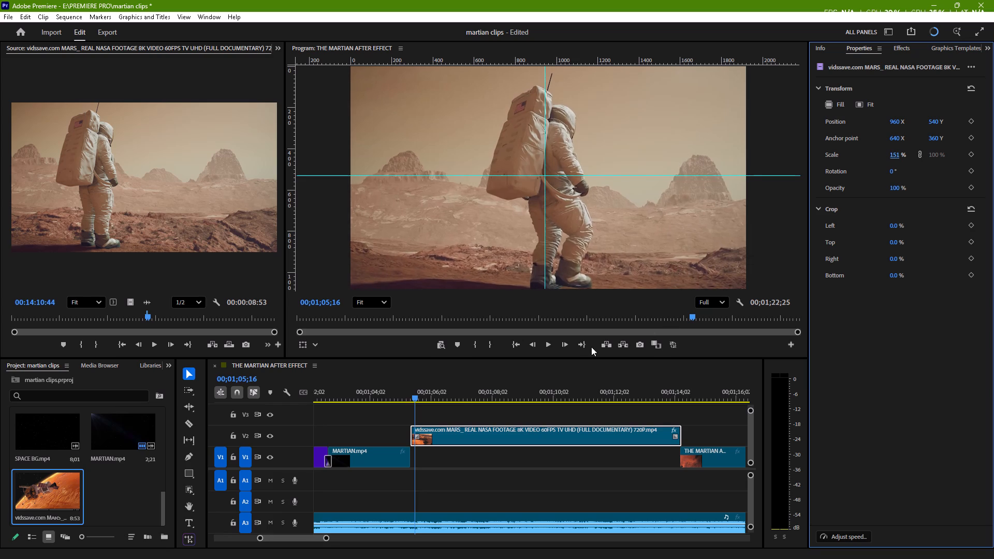
{"action": "left_click", "coordinate": [413, 397]}
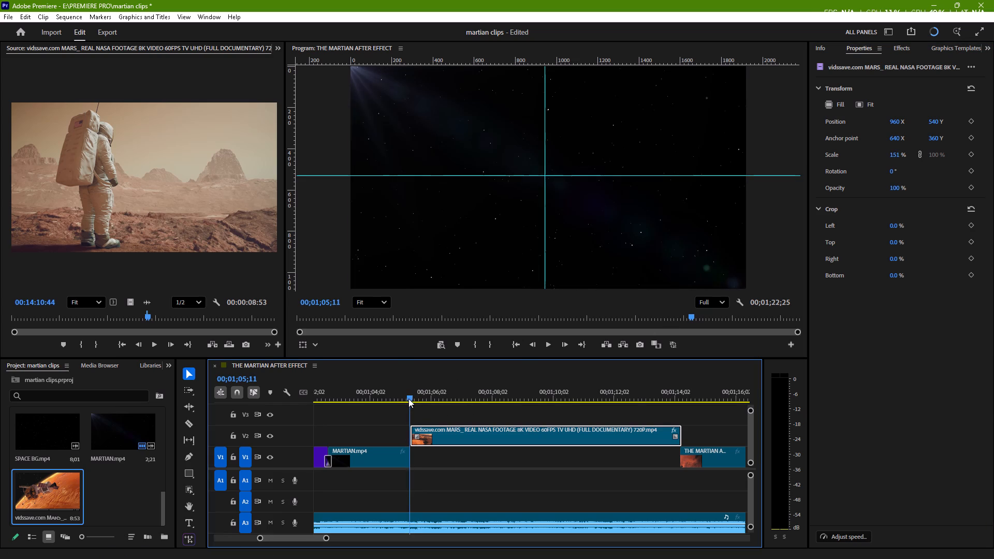
{"action": "key", "text": "space"}
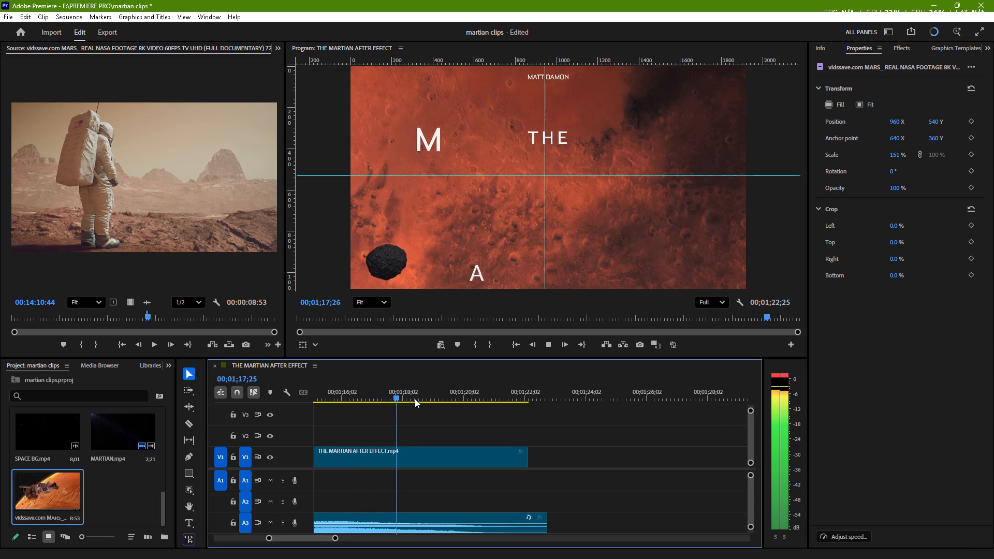
{"action": "key", "text": "space"}
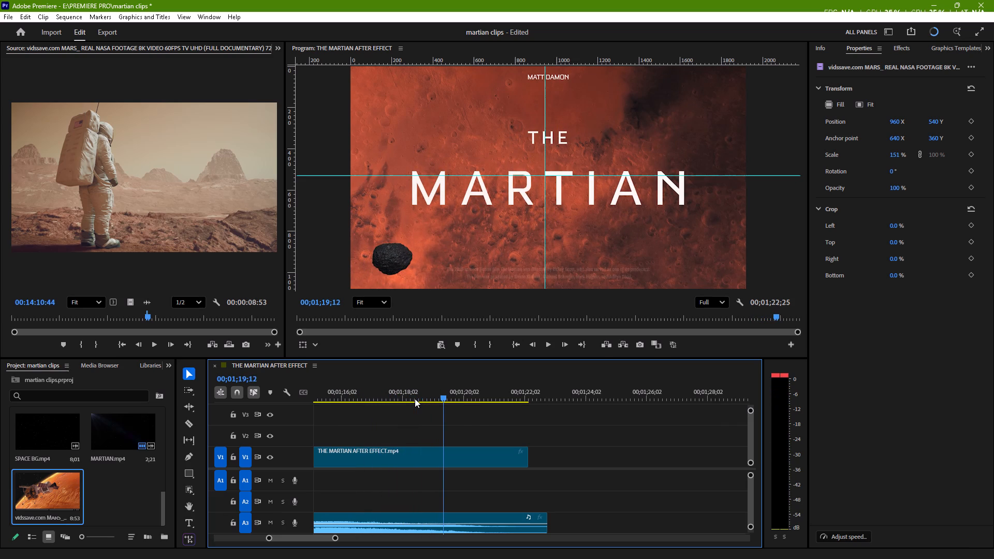
Trim a few frames off the end of the astronaut clip and move it down into the V1 gap.
{"action": "scroll", "coordinate": [471, 419], "scroll_direction": "right", "scroll_amount": 2}
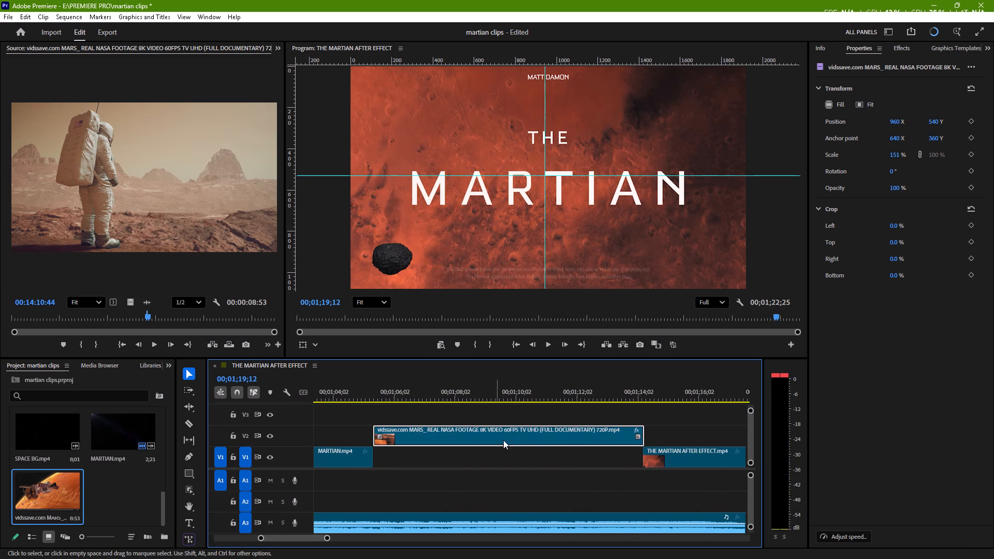
{"action": "left_click_drag", "start_coordinate": [645, 441], "coordinate": [642, 441]}
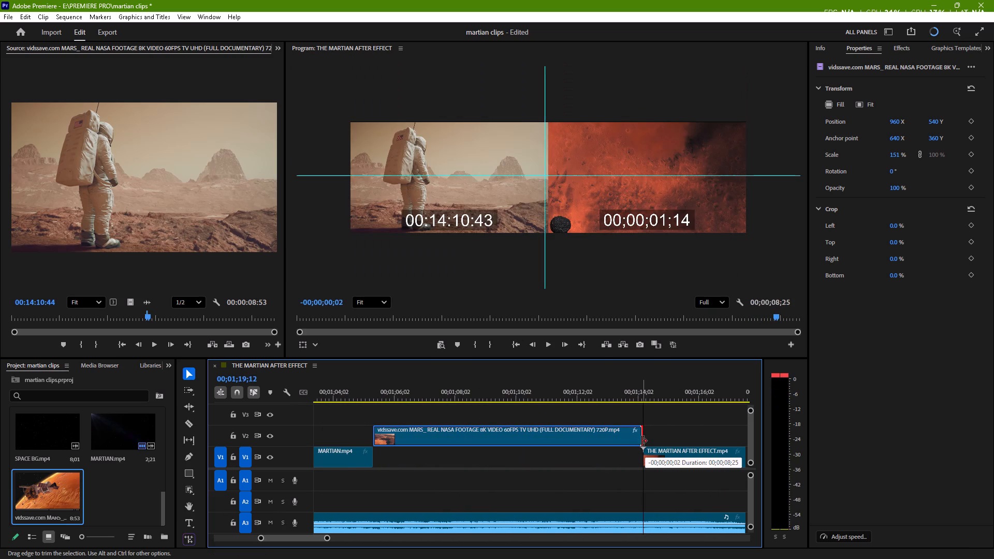
{"action": "left_click_drag", "start_coordinate": [642, 441], "coordinate": [638, 443]}
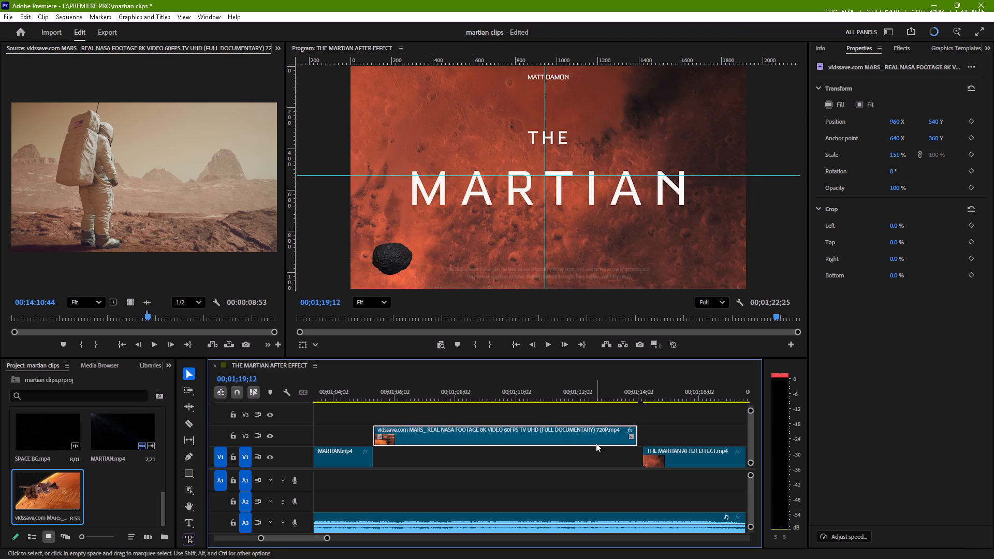
{"action": "left_click_drag", "start_coordinate": [594, 436], "coordinate": [596, 448]}
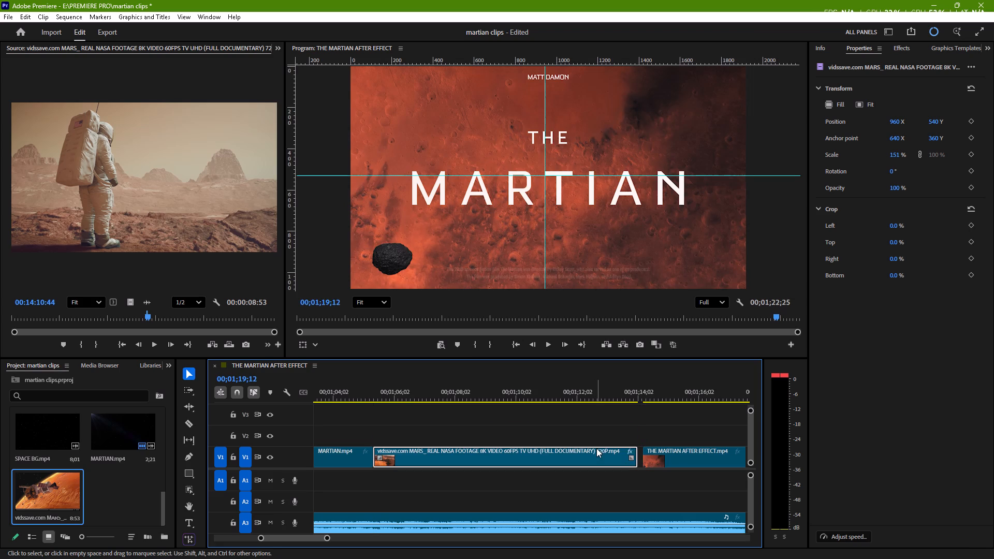
Ripple delete the small V1 gap between the astronaut clip and the THE MARTIAN AFTER EFFECT.mp4 clip.
{"action": "left_click", "coordinate": [641, 460]}
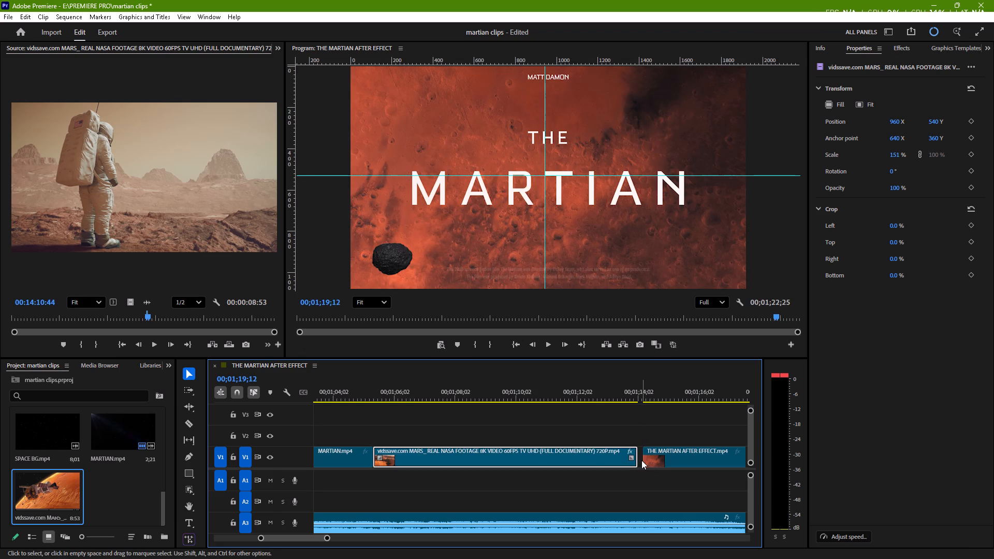
{"action": "left_click", "coordinate": [641, 460]}
{"action": "left_click", "coordinate": [641, 460]}
{"action": "right_click", "coordinate": [641, 460]}
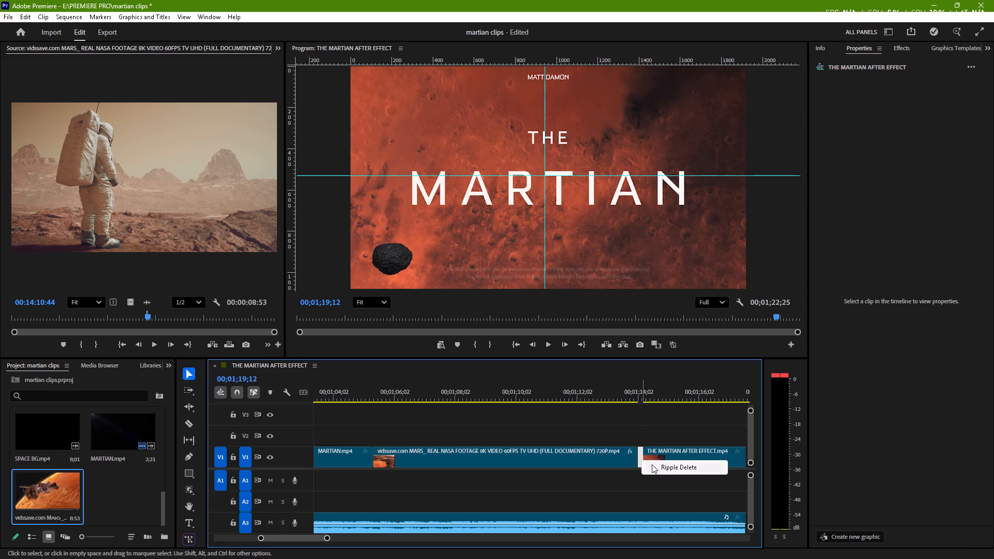
{"action": "left_click", "coordinate": [661, 468]}
Apply the default Cross Dissolve transition at the V1 cut between the astronaut clip and THE MARTIAN AFTER EFFECT.mp4.
{"action": "scroll", "coordinate": [661, 468], "scroll_direction": "left", "scroll_amount": 1}
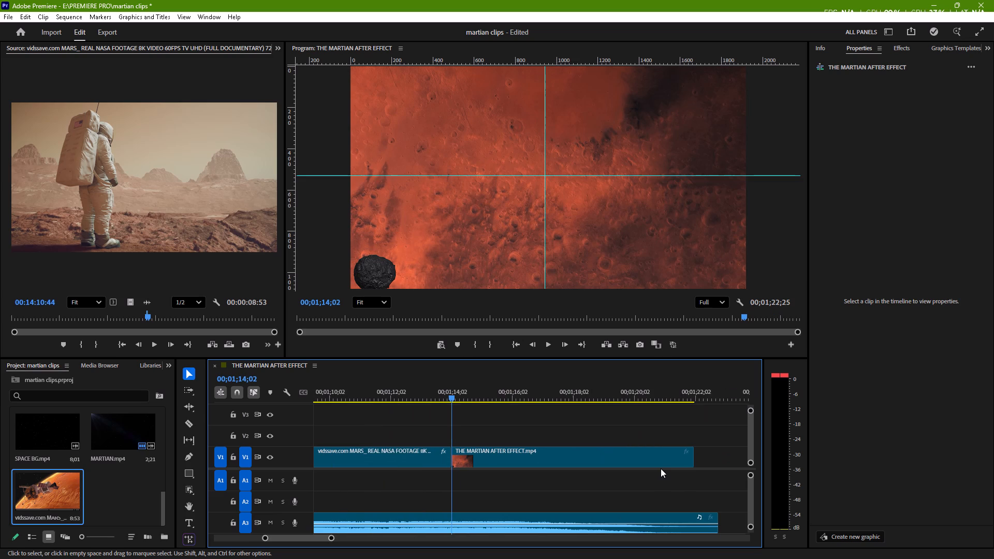
{"action": "scroll", "coordinate": [661, 468], "scroll_direction": "left", "scroll_amount": 1}
{"action": "right_click", "coordinate": [453, 461]}
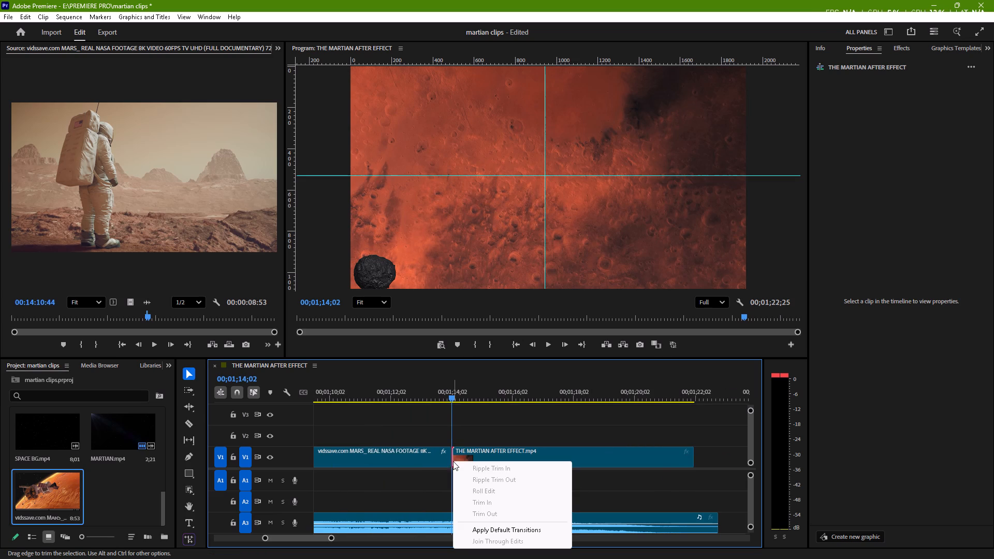
{"action": "left_click", "coordinate": [502, 525]}
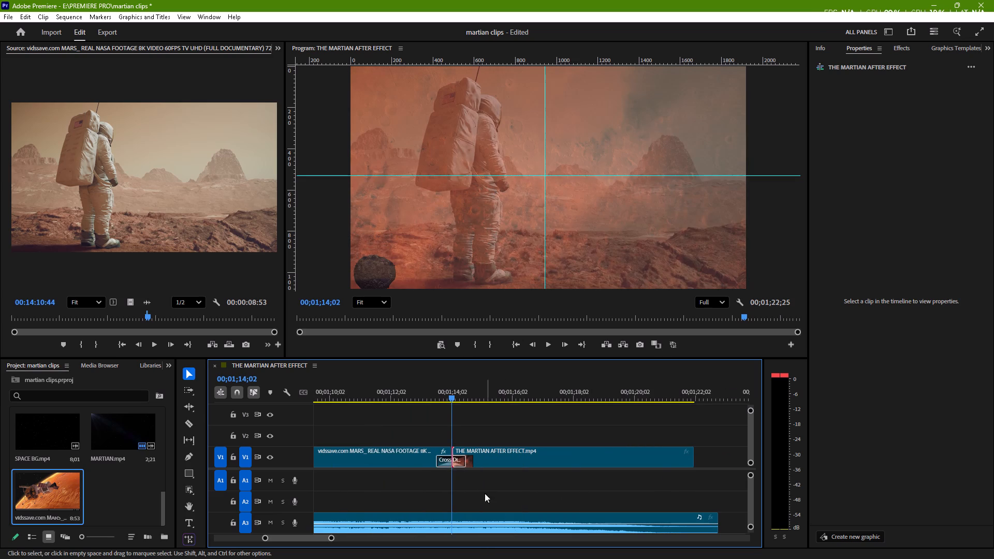
Shorten the Cross Dissolve between the astronaut clip and THE MARTIAN AFTER EFFECT.mp4 to less than half a second.
{"action": "left_click", "coordinate": [462, 464]}
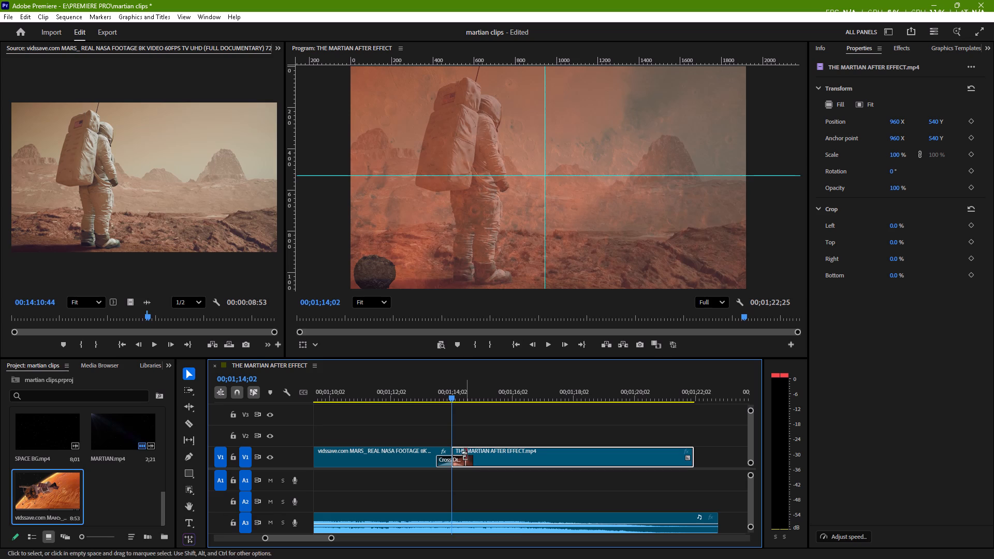
{"action": "left_click_drag", "start_coordinate": [466, 457], "coordinate": [457, 458]}
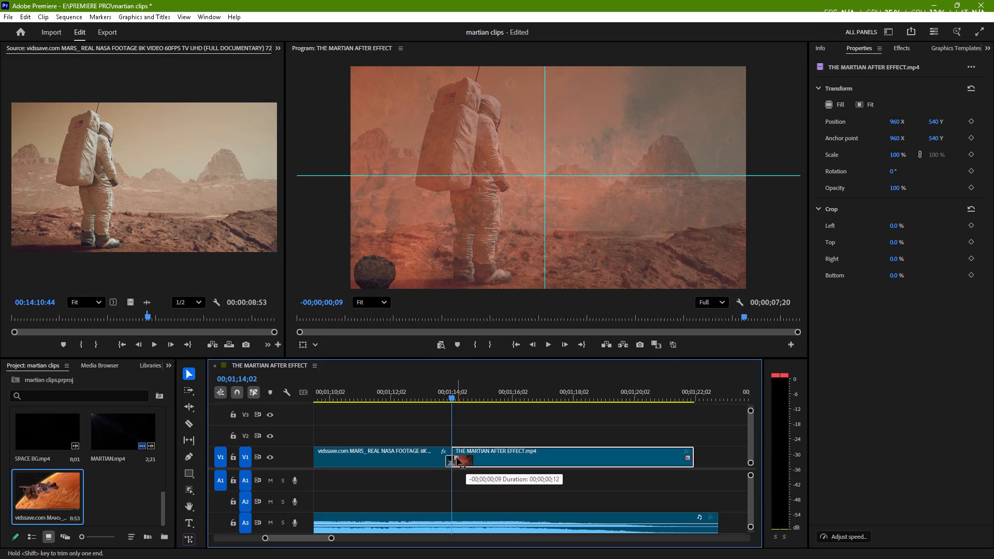
{"action": "left_click_drag", "start_coordinate": [457, 458], "coordinate": [455, 458]}
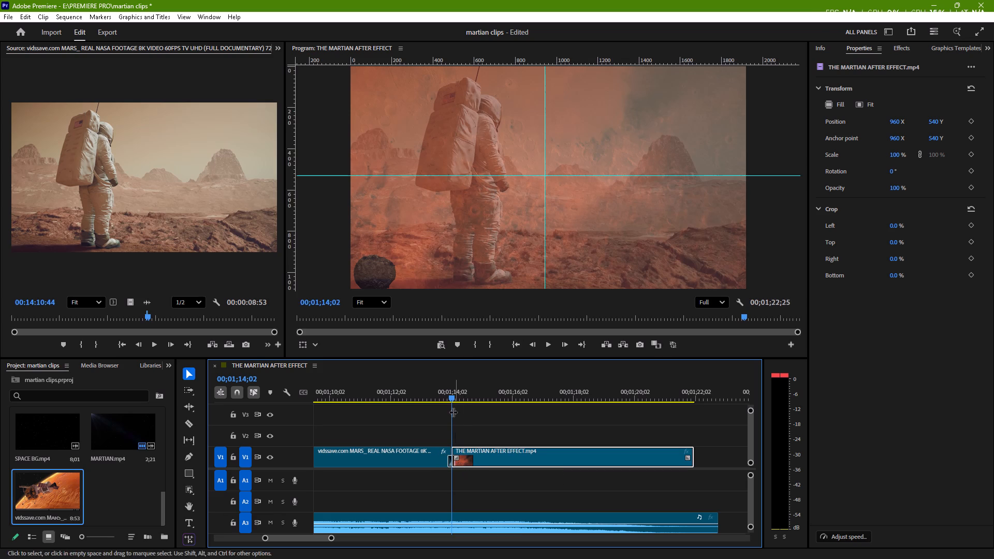
Play back the dissolve from the astronaut clip through the closing THE MARTIAN title, and scrub back to the sequence start.
{"action": "left_click_drag", "start_coordinate": [453, 411], "coordinate": [448, 411]}
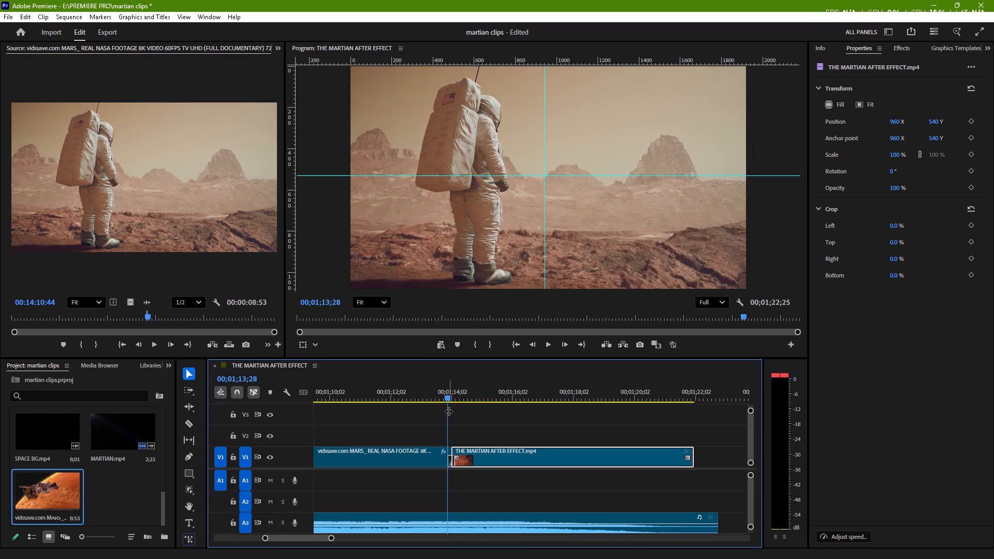
{"action": "left_click_drag", "start_coordinate": [448, 411], "coordinate": [440, 410]}
{"action": "key", "text": "space"}
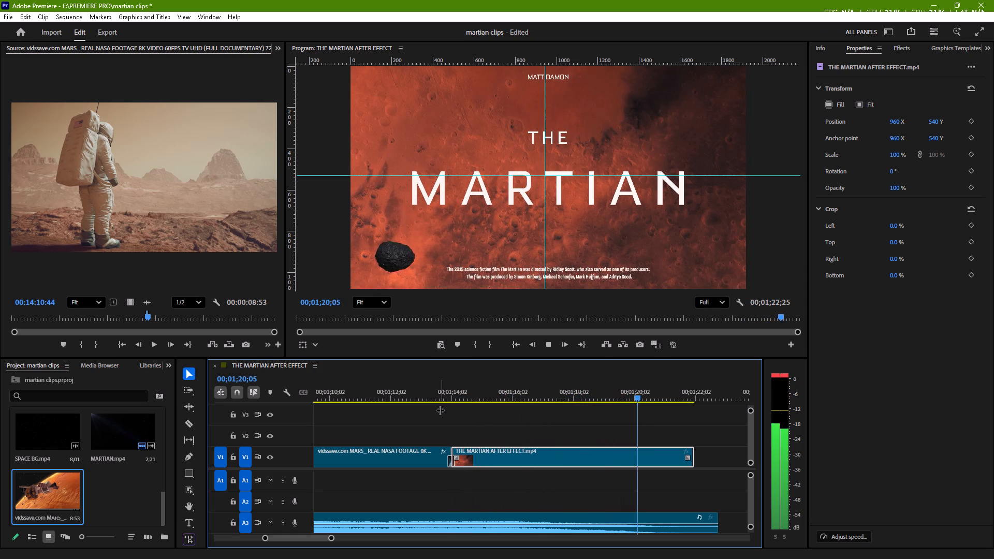
{"action": "key", "text": "space"}
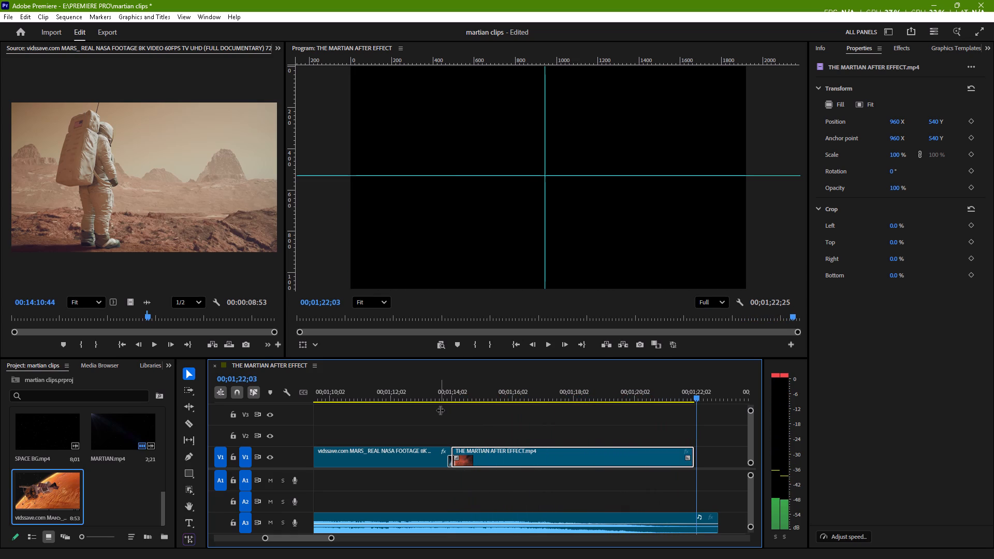
{"action": "left_click_drag", "start_coordinate": [697, 396], "coordinate": [548, 425]}
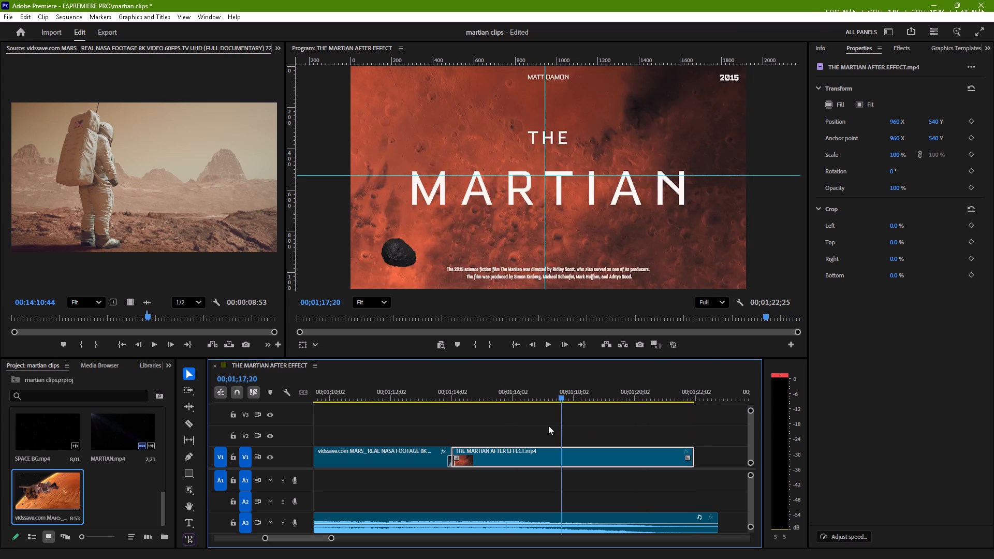
{"action": "left_click_drag", "start_coordinate": [548, 425], "coordinate": [329, 464]}
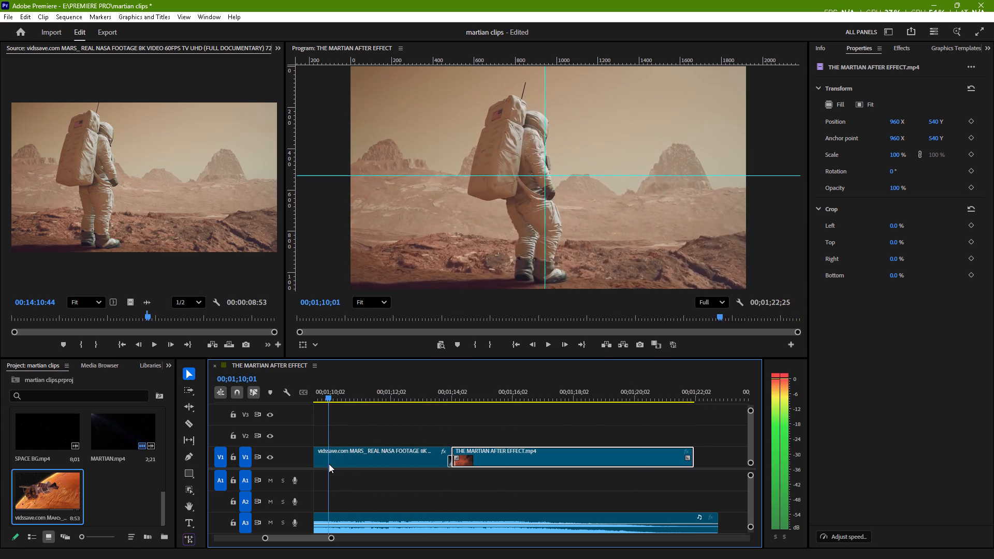
{"action": "left_click_drag", "start_coordinate": [329, 464], "coordinate": [517, 453]}
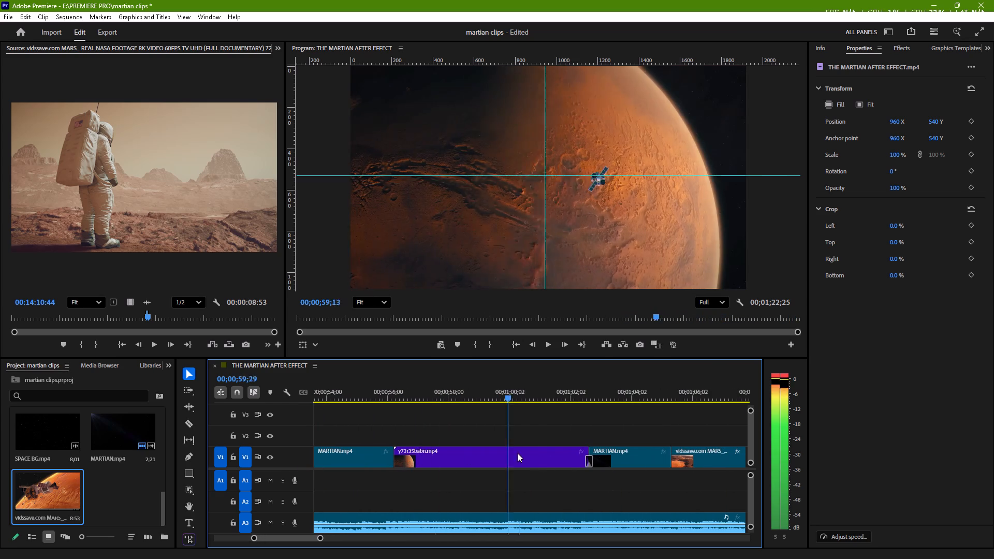
{"action": "left_click_drag", "start_coordinate": [517, 453], "coordinate": [233, 546]}
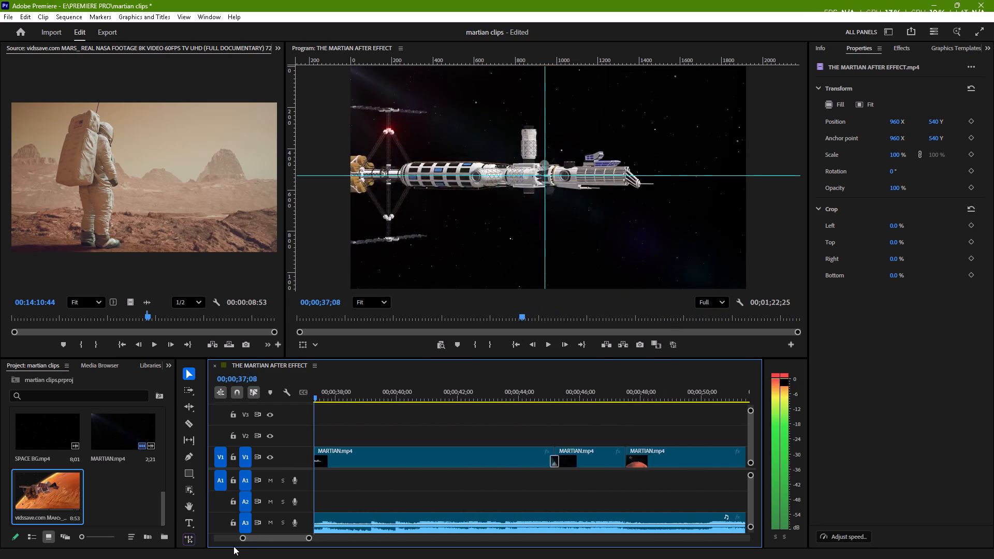
{"action": "left_click_drag", "start_coordinate": [233, 546], "coordinate": [221, 553]}
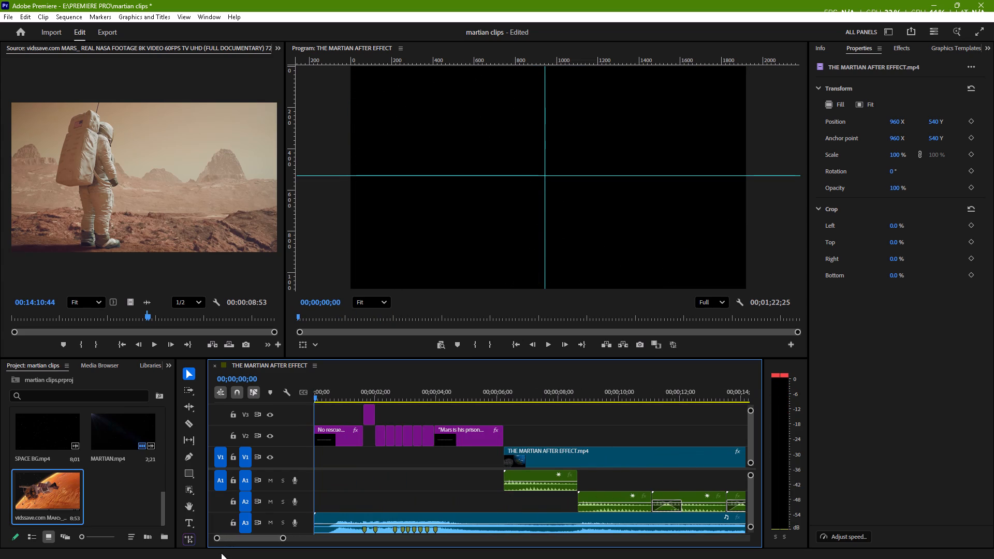
Mark the empty starfield section of MARTIAN.mp4 in the source from 00;01;11;25 to 00;01;18;00.
{"action": "triple_click", "coordinate": [105, 440]}
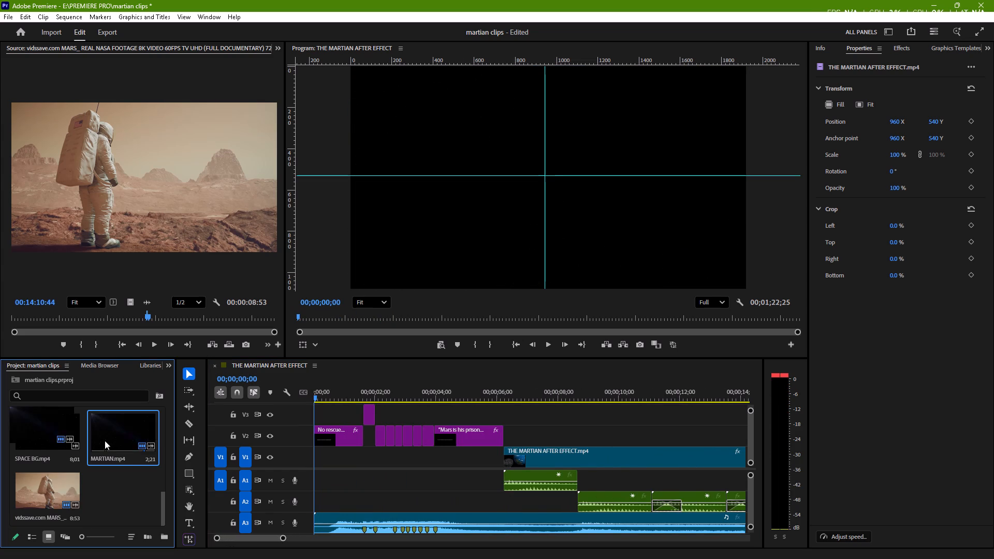
{"action": "left_click", "coordinate": [235, 314]}
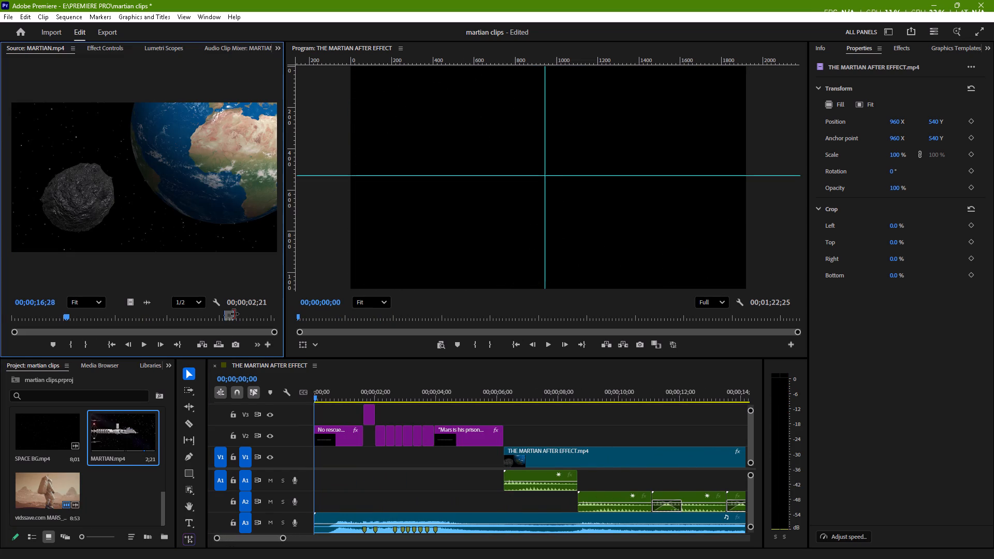
{"action": "left_click", "coordinate": [238, 314]}
{"action": "left_click_drag", "start_coordinate": [238, 314], "coordinate": [245, 314]}
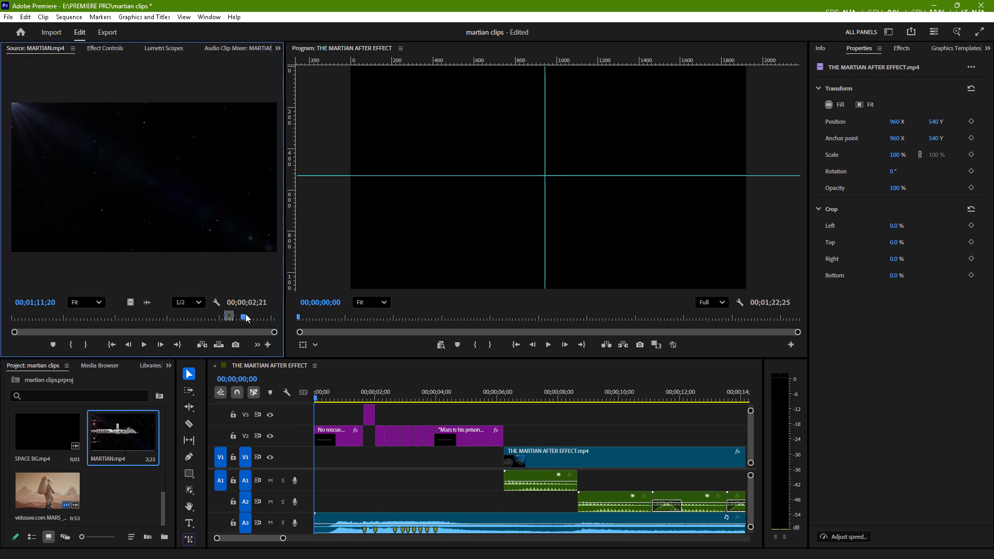
{"action": "left_click_drag", "start_coordinate": [245, 314], "coordinate": [257, 315]}
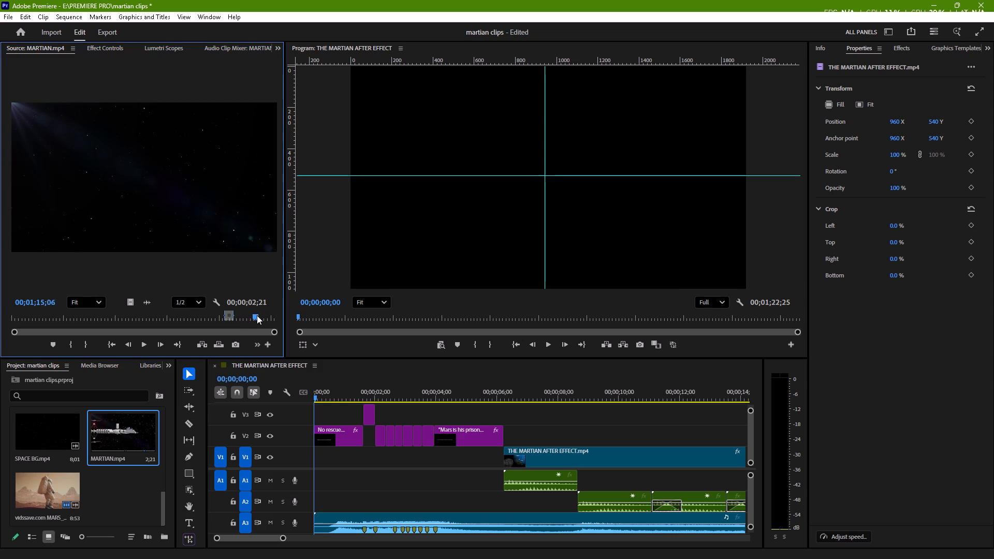
{"action": "left_click_drag", "start_coordinate": [257, 315], "coordinate": [246, 317]}
{"action": "type", "text": "i"}
{"action": "key", "text": "space"}
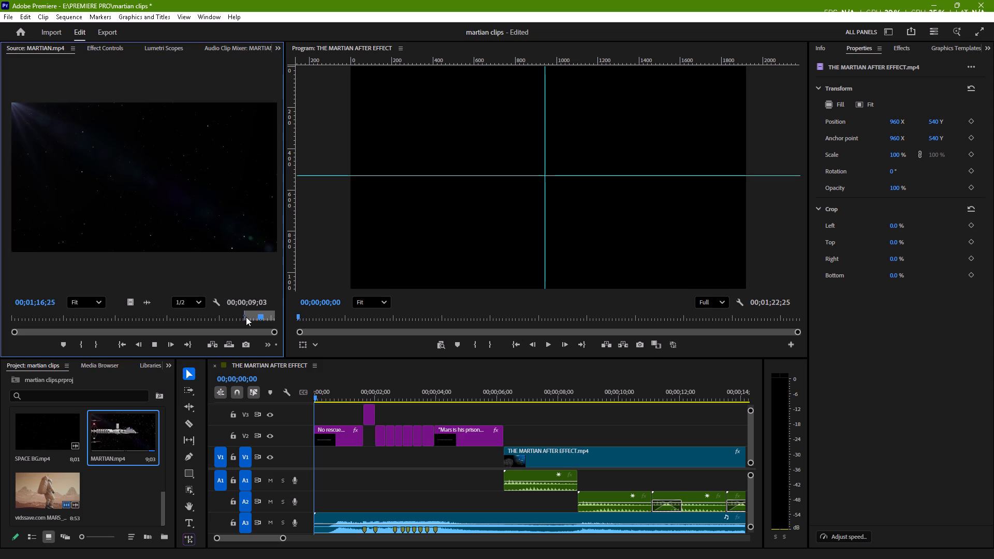
{"action": "key", "text": "space"}
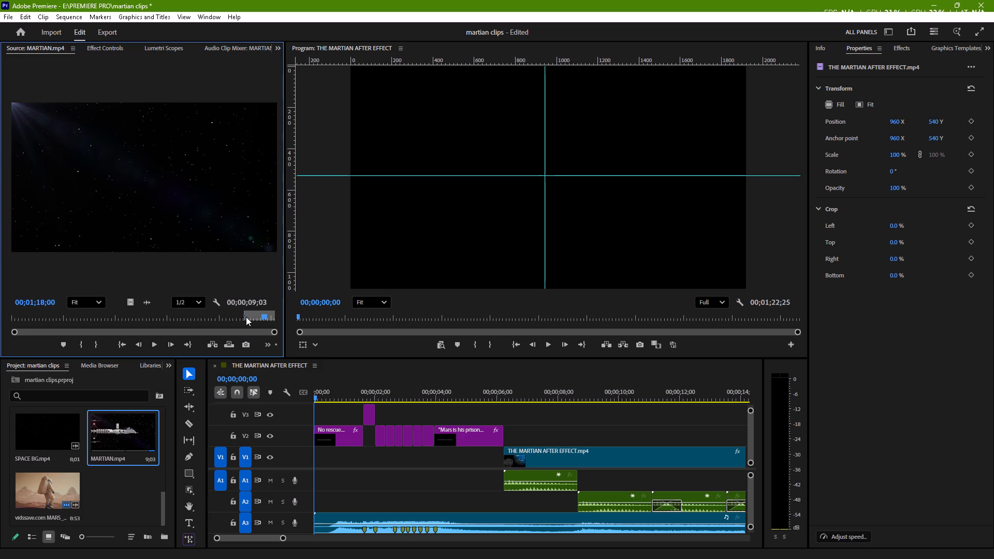
{"action": "key", "text": "o"}
Place only the video of the marked starfield range on V1 at the sequence start, beneath the opening titles.
{"action": "left_click_drag", "start_coordinate": [133, 303], "coordinate": [316, 460]}
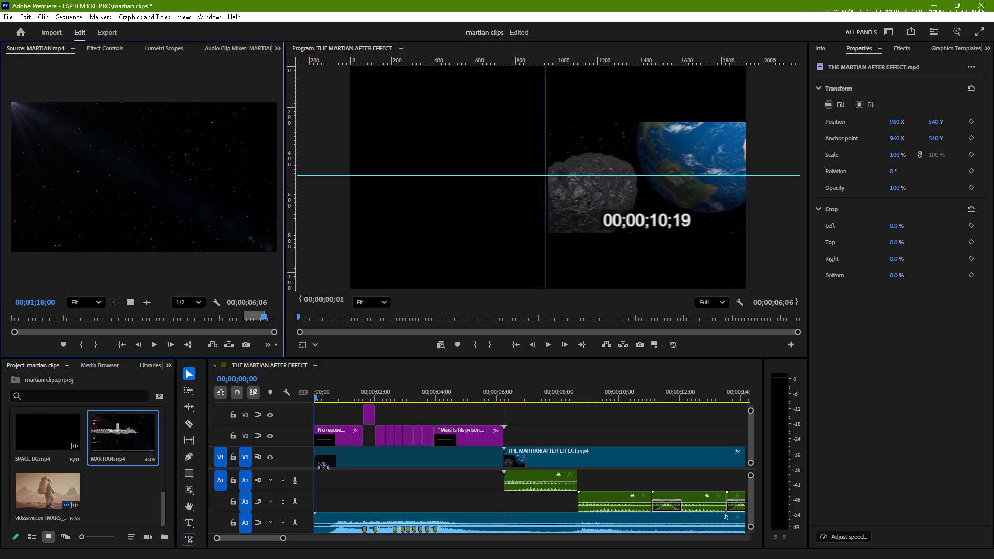
{"action": "left_click_drag", "start_coordinate": [316, 460], "coordinate": [316, 460]}
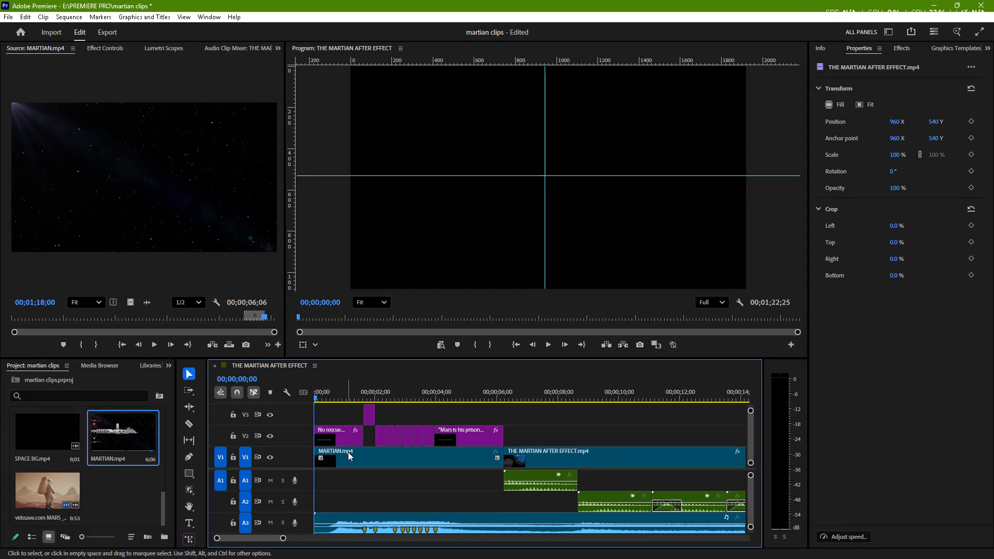
Play the sequence opening from 00;00;00;00 to review the titles over the starfield background.
{"action": "key", "text": "space"}
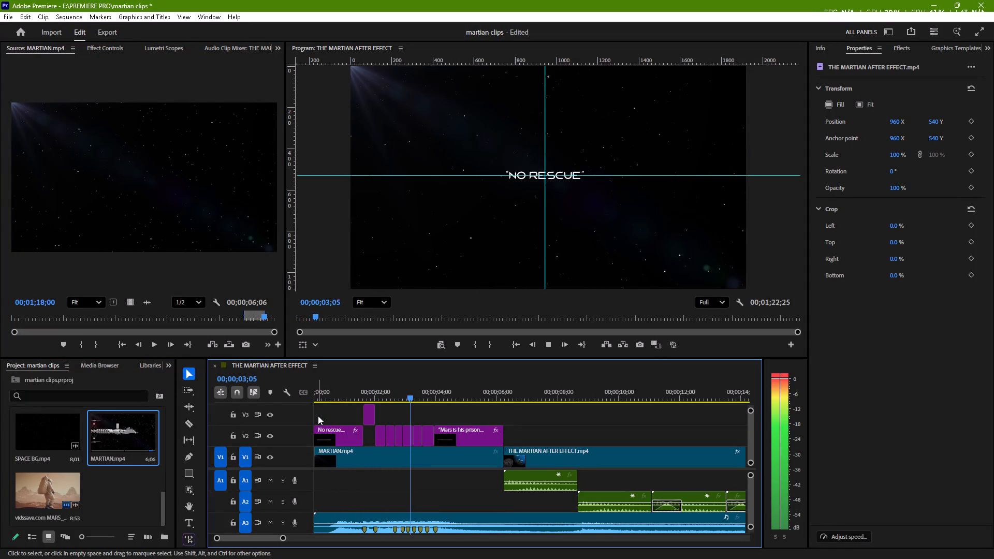
{"action": "key", "text": "space"}
{"action": "scroll", "coordinate": [352, 456], "scroll_direction": "right", "scroll_amount": 1}
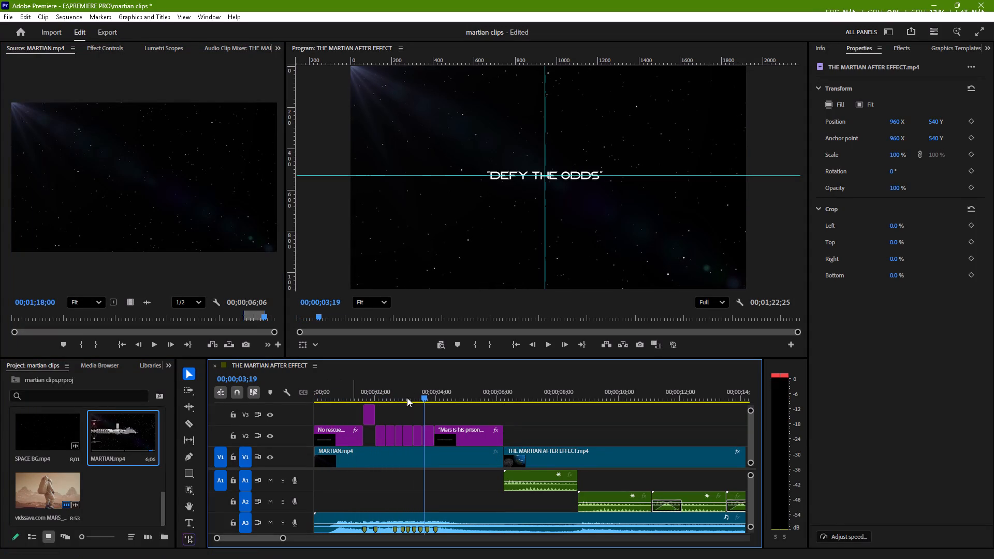
{"action": "left_click_drag", "start_coordinate": [421, 397], "coordinate": [304, 426]}
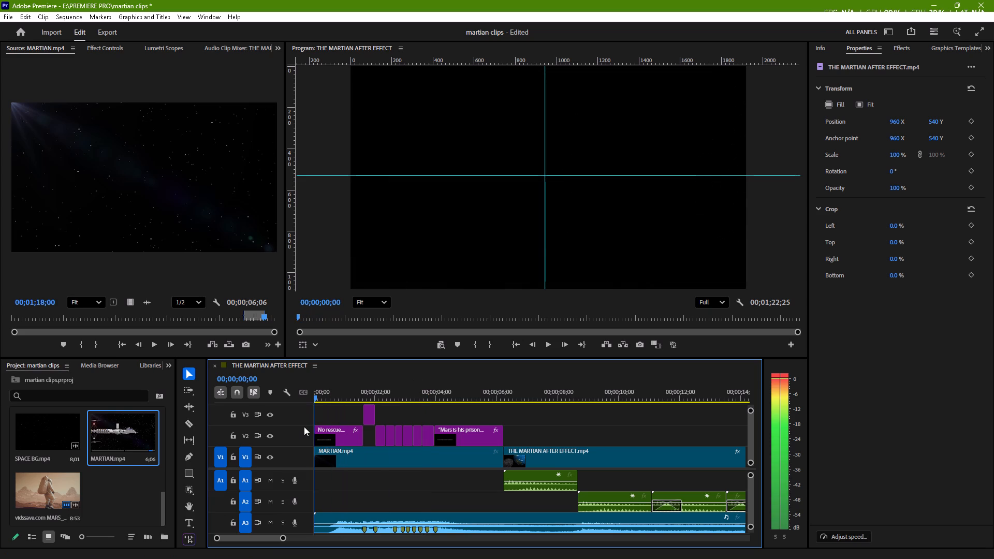
{"action": "left_click_drag", "start_coordinate": [304, 426], "coordinate": [314, 427]}
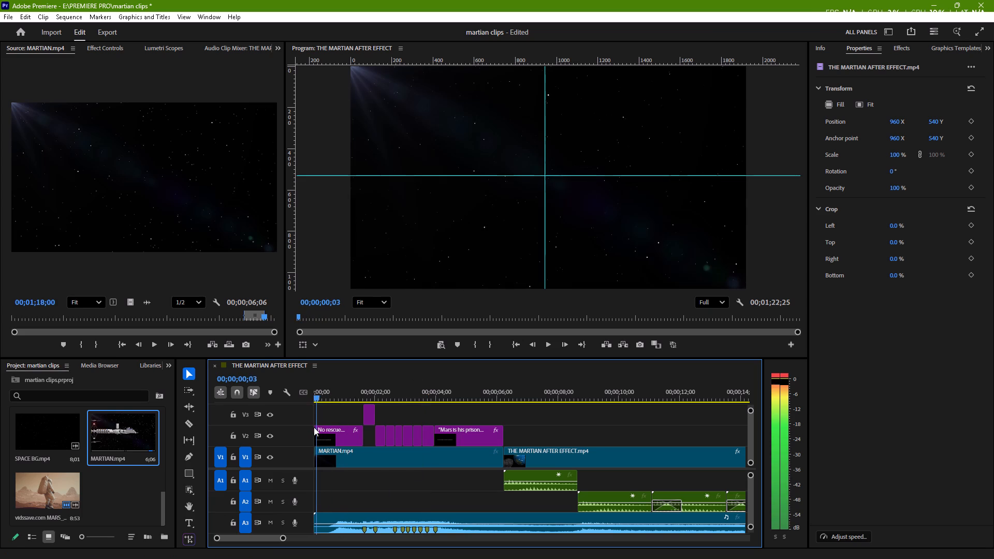
{"action": "left_click_drag", "start_coordinate": [314, 427], "coordinate": [310, 428]}
{"action": "left_click_drag", "start_coordinate": [338, 458], "coordinate": [332, 460]}
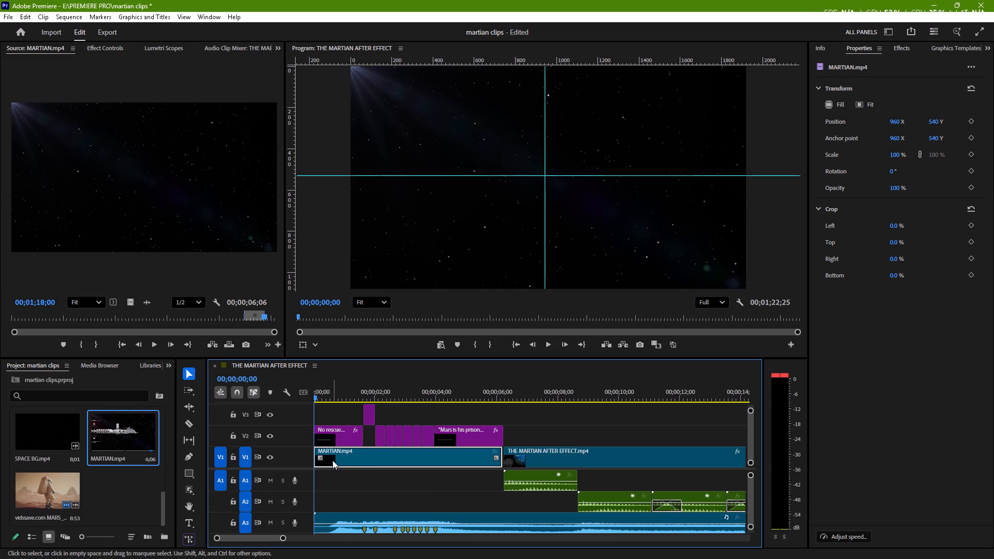
{"action": "key", "text": "space"}
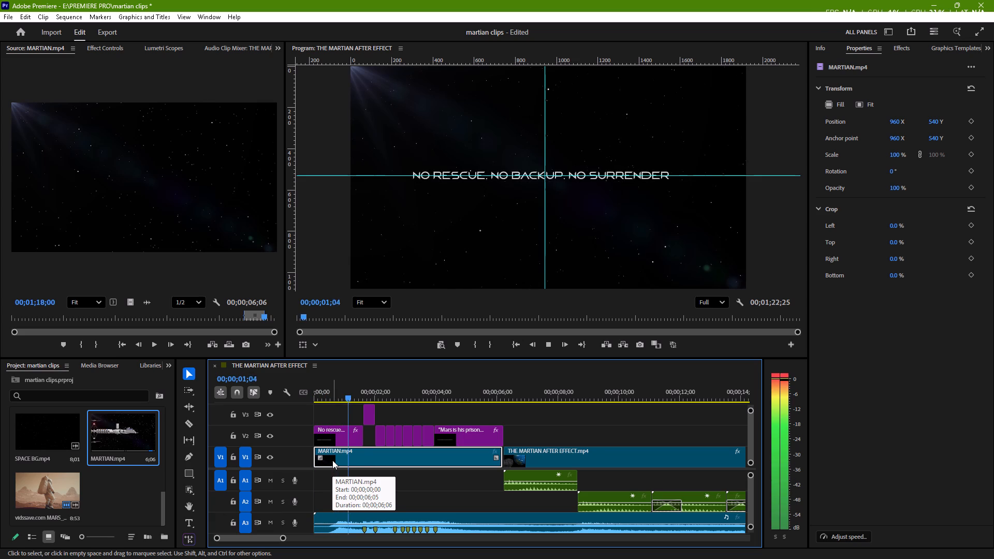
{"action": "key", "text": "space"}
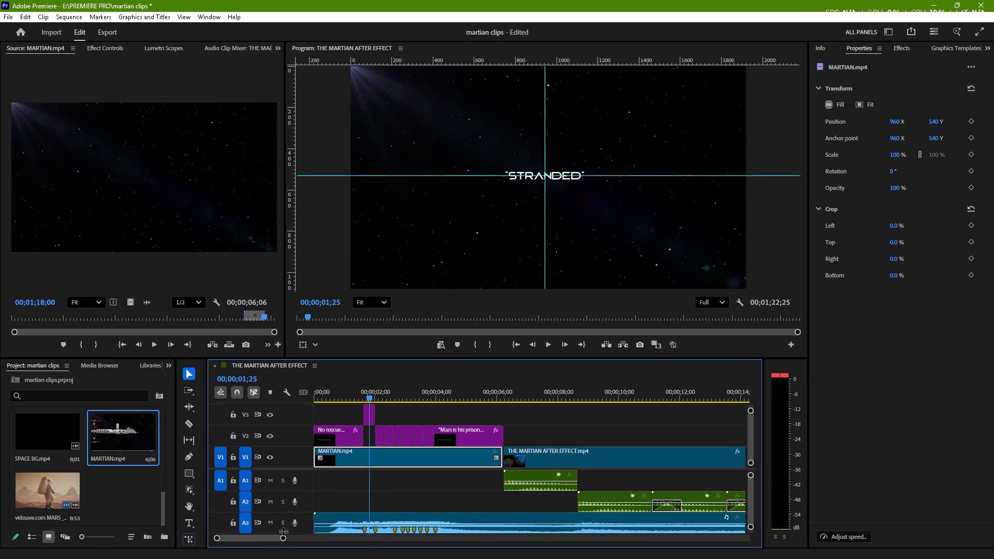
Ripple delete the small V1 gap between the starfield MARTIAN.mp4 clip and the first THE MARTIAN AFTER EFFECT.mp4 clip.
{"action": "left_click_drag", "start_coordinate": [284, 537], "coordinate": [285, 538]}
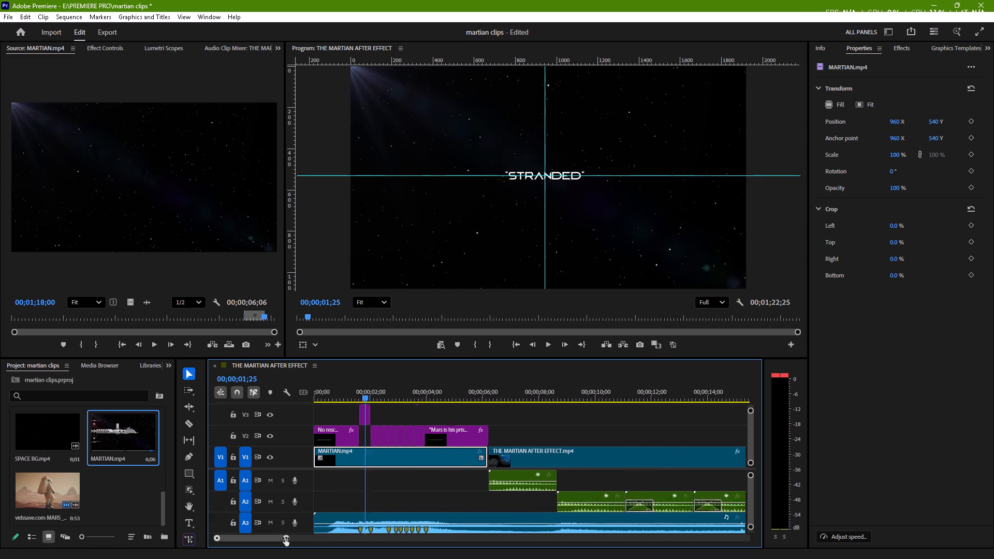
{"action": "left_click_drag", "start_coordinate": [285, 538], "coordinate": [268, 538]}
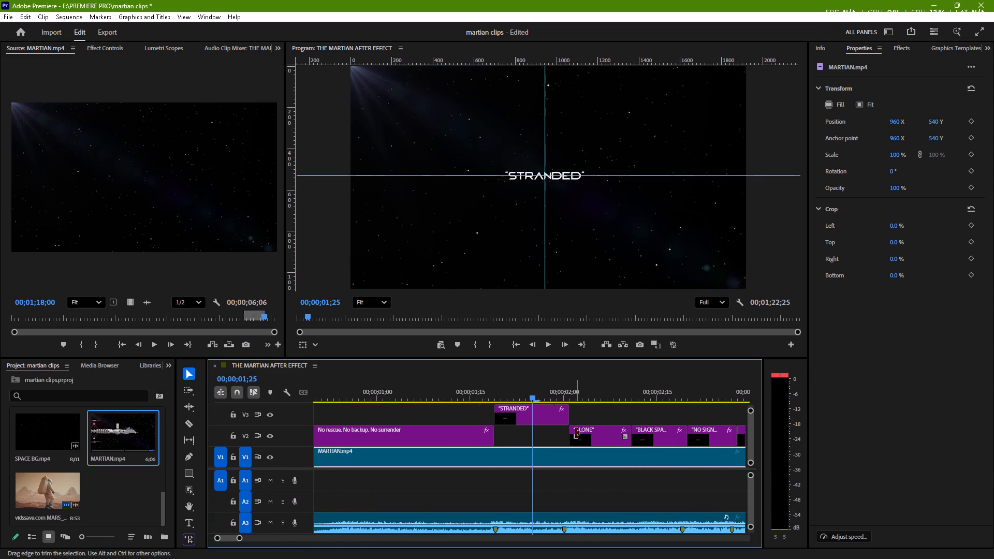
{"action": "scroll", "coordinate": [576, 433], "scroll_direction": "left", "scroll_amount": 4}
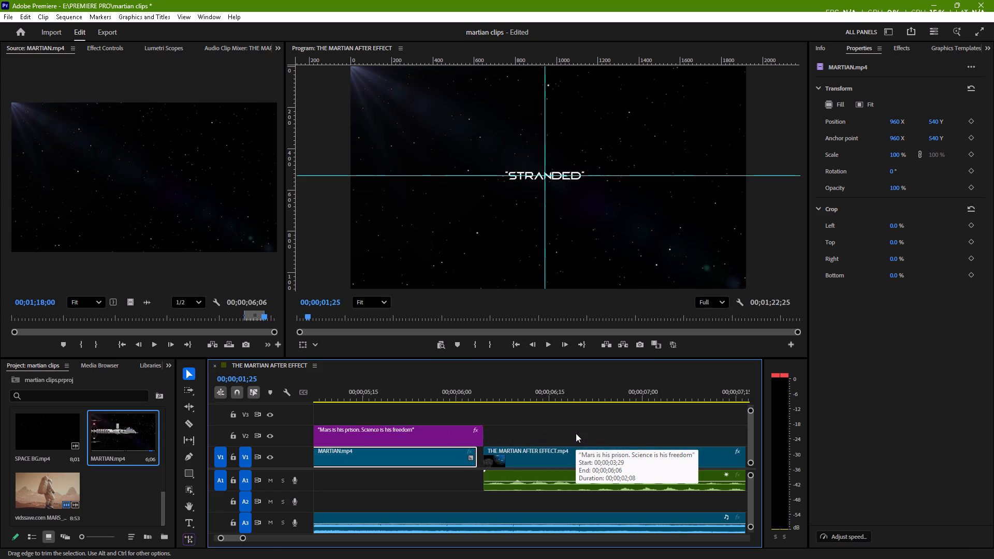
{"action": "left_click", "coordinate": [480, 456]}
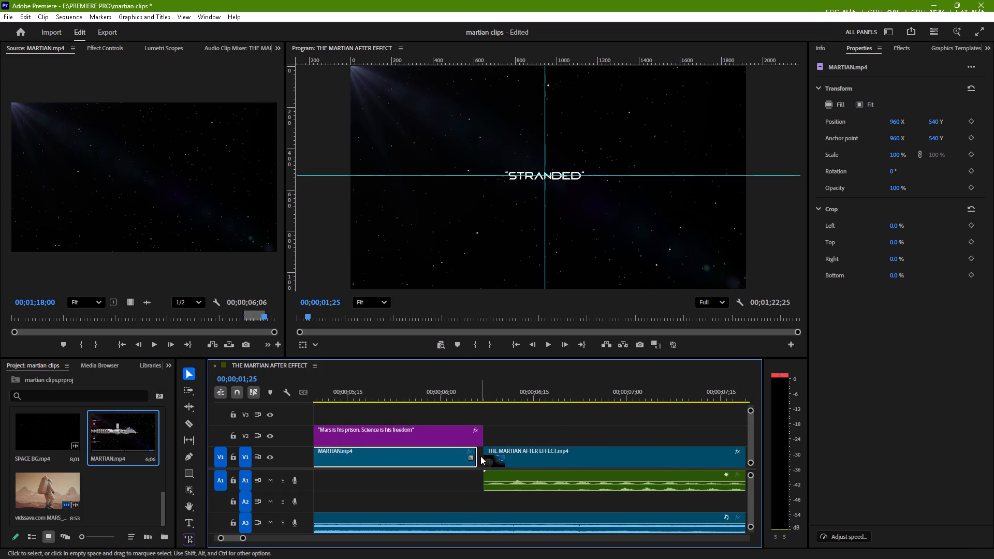
{"action": "right_click", "coordinate": [480, 456]}
{"action": "left_click", "coordinate": [494, 460]}
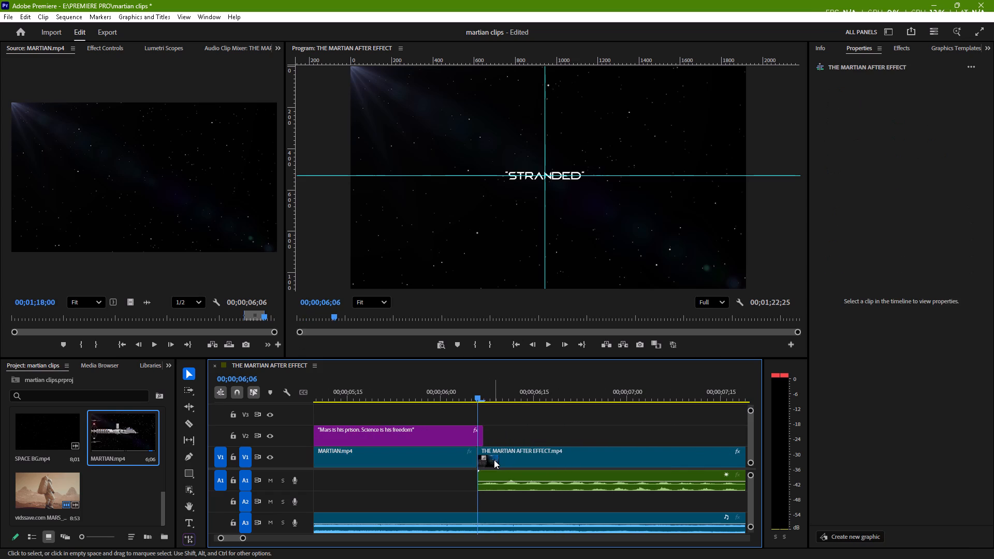
Examine the V1 clips following the closed gap and replay the opening titles from the sequence start.
{"action": "scroll", "coordinate": [494, 460], "scroll_direction": "left", "scroll_amount": 4}
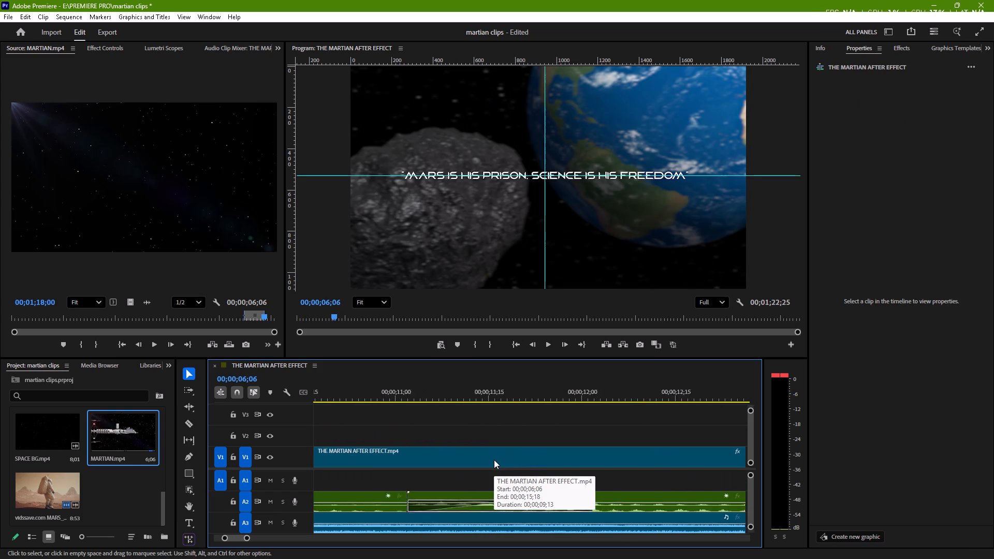
{"action": "scroll", "coordinate": [494, 460], "scroll_direction": "left", "scroll_amount": 2}
{"action": "scroll", "coordinate": [494, 460], "scroll_direction": "right", "scroll_amount": 1}
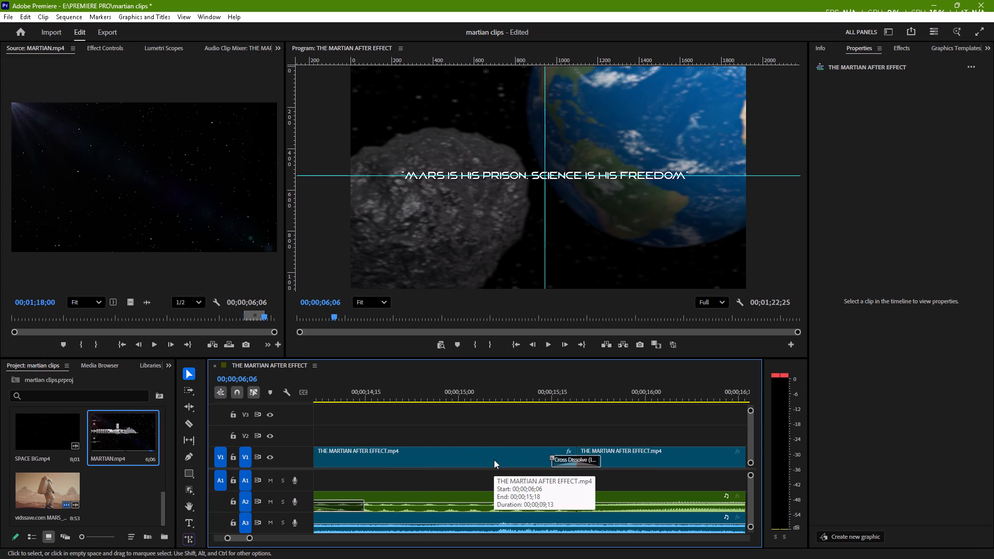
{"action": "scroll", "coordinate": [446, 480], "scroll_direction": "right", "scroll_amount": 11}
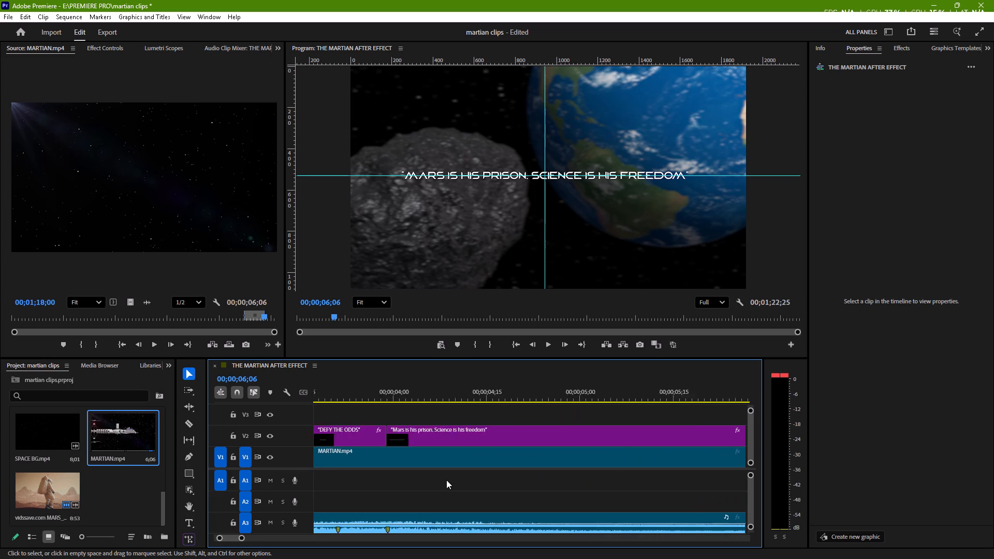
{"action": "left_click_drag", "start_coordinate": [325, 388], "coordinate": [287, 395]}
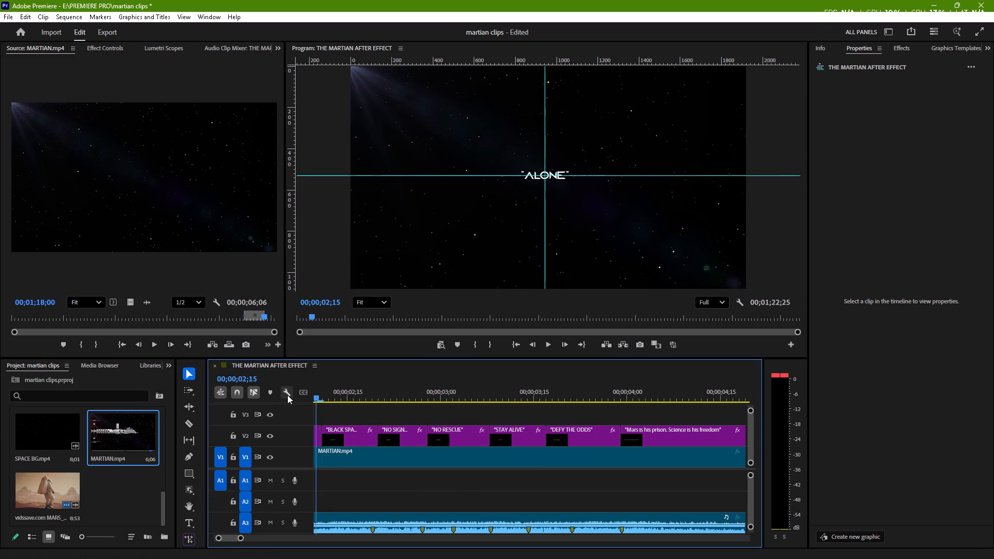
{"action": "scroll", "coordinate": [358, 410], "scroll_direction": "right", "scroll_amount": 7}
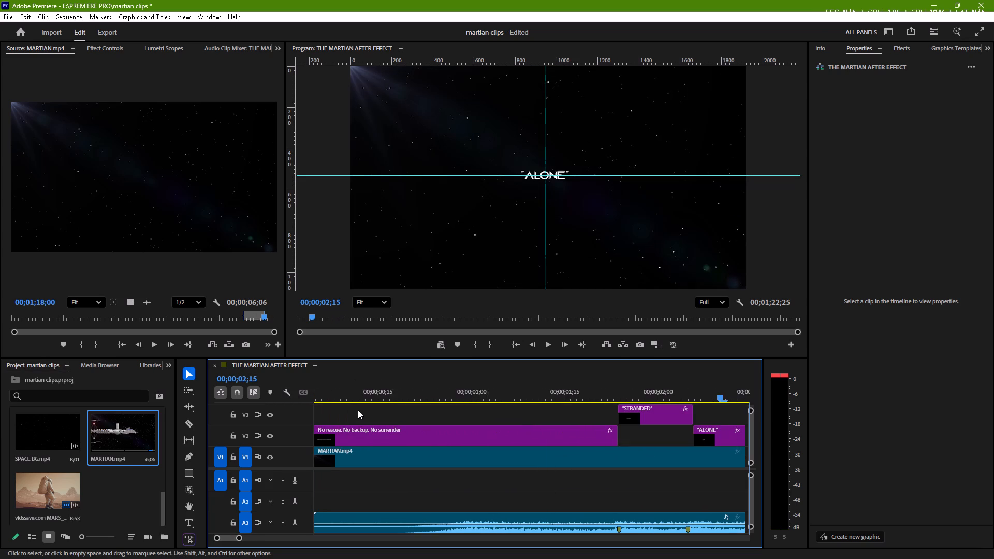
{"action": "scroll", "coordinate": [358, 410], "scroll_direction": "right", "scroll_amount": 3}
{"action": "left_click_drag", "start_coordinate": [325, 395], "coordinate": [308, 395]}
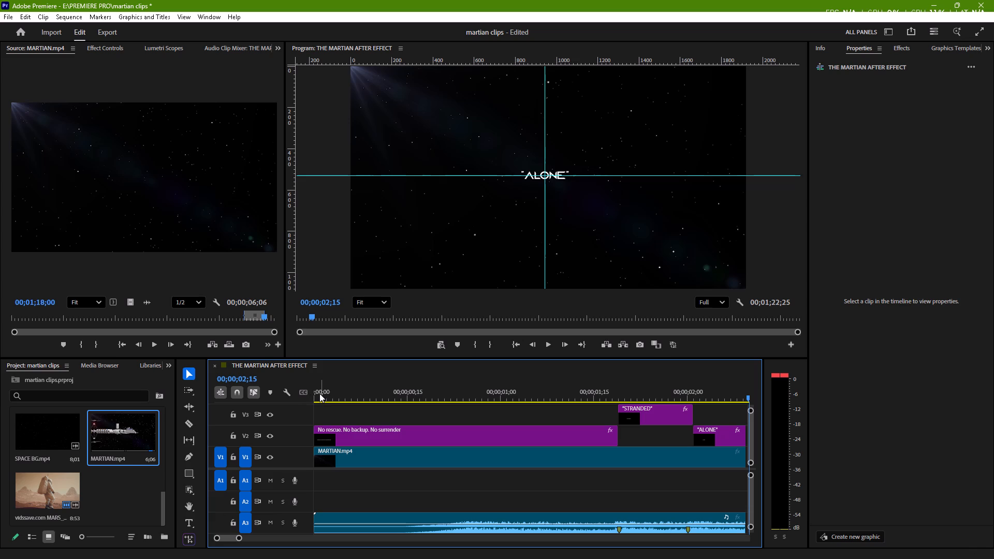
{"action": "left_click", "coordinate": [320, 393]}
{"action": "left_click_drag", "start_coordinate": [320, 393], "coordinate": [293, 392]}
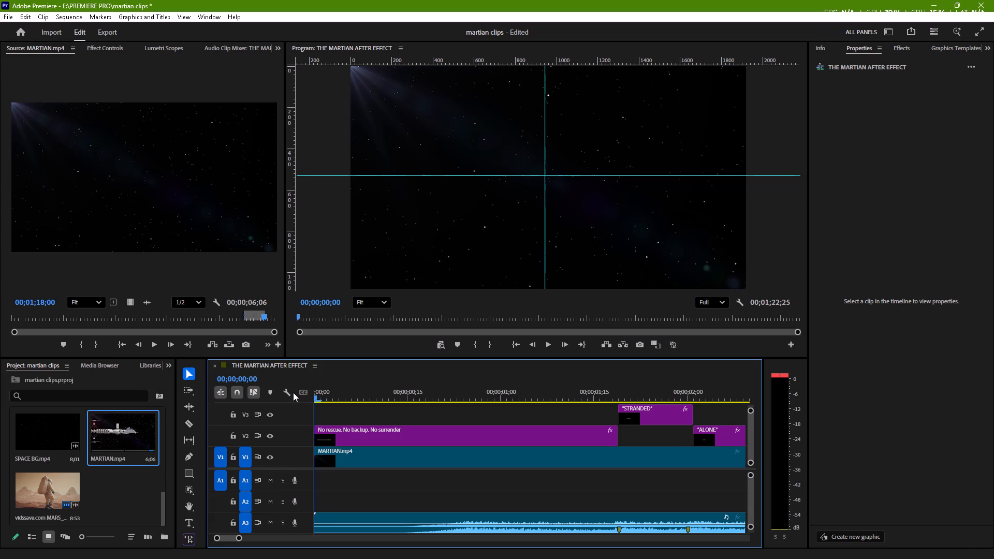
{"action": "key", "text": "space"}
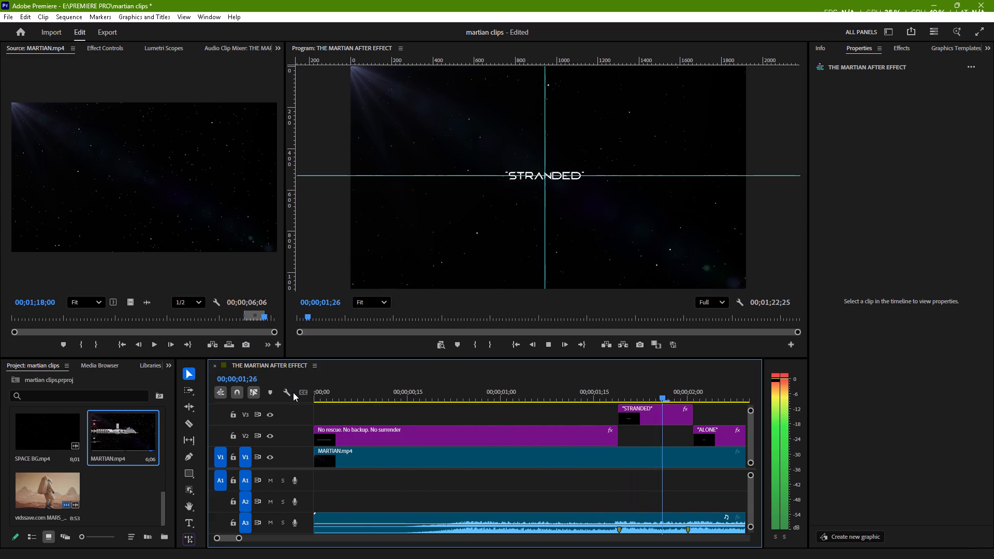
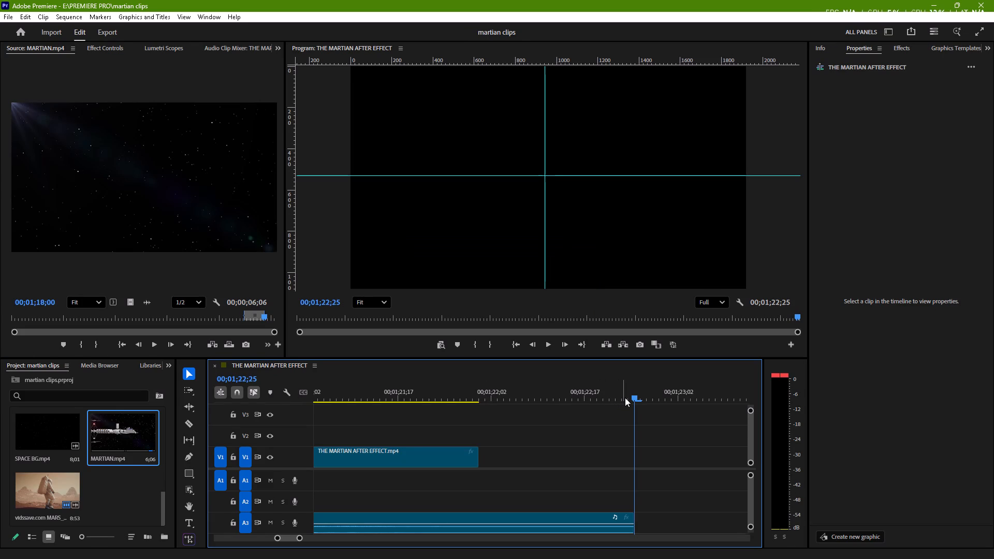
Examine the end of the sequence at the THE MARTIAN title, and the full run of V1 clips against the A3 music.
{"action": "left_click_drag", "start_coordinate": [635, 398], "coordinate": [521, 403]}
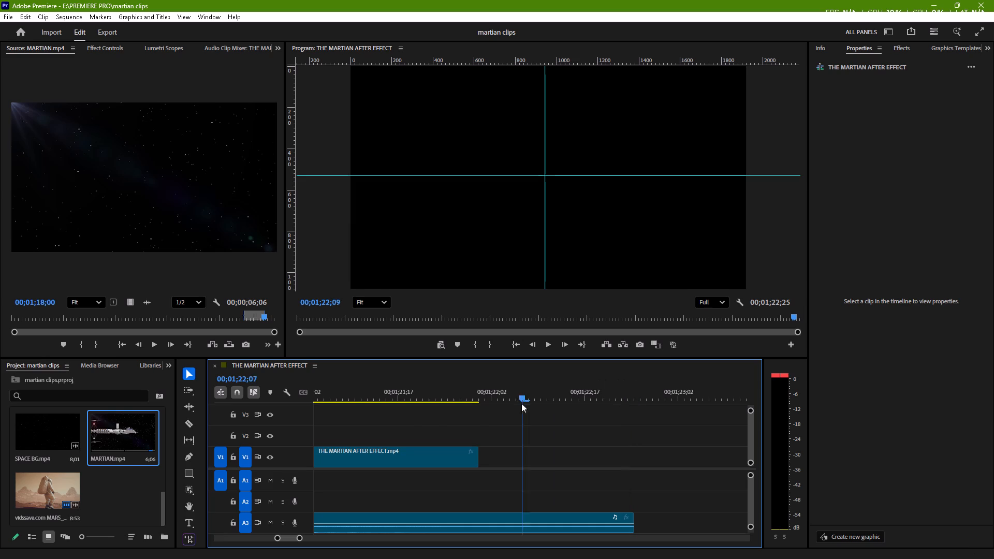
{"action": "left_click_drag", "start_coordinate": [521, 403], "coordinate": [341, 407]}
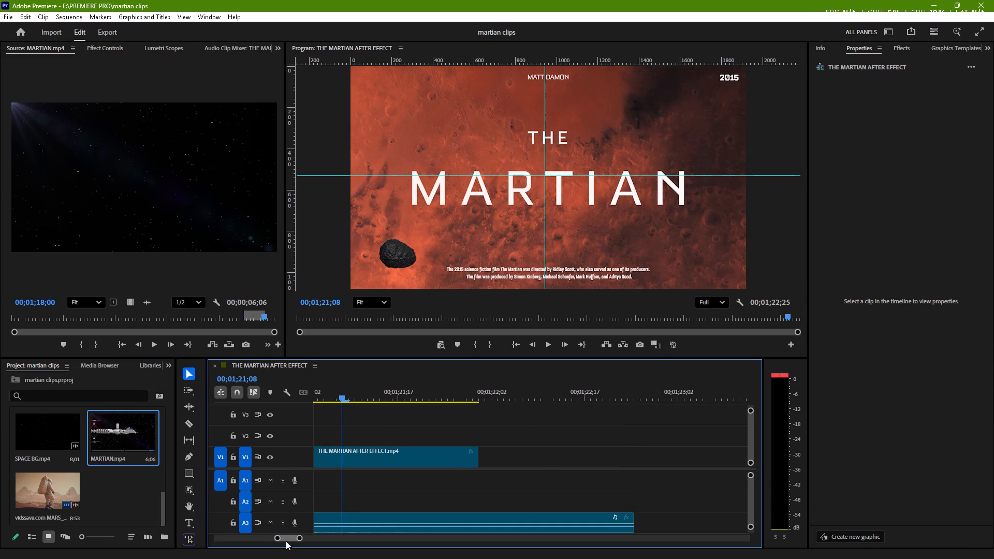
{"action": "left_click_drag", "start_coordinate": [286, 541], "coordinate": [195, 550]}
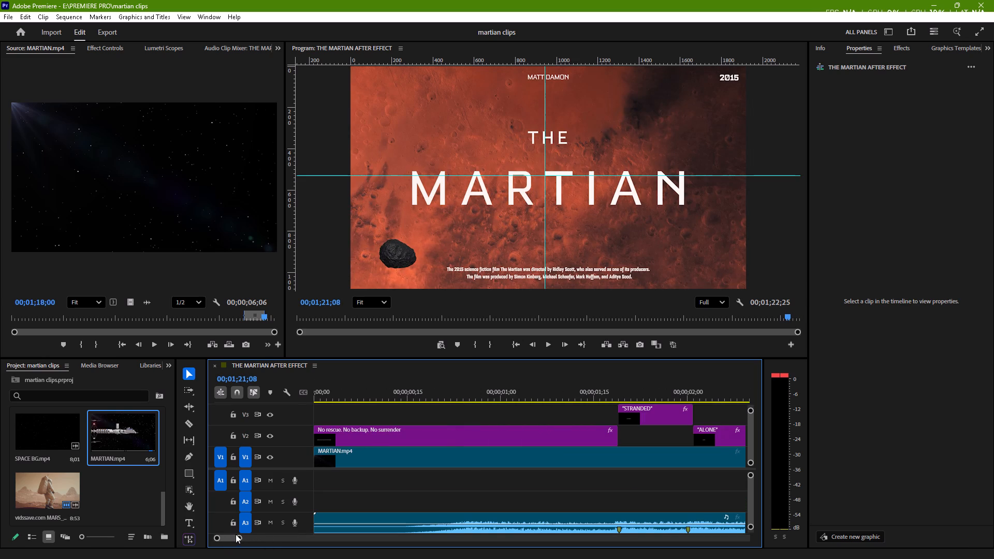
{"action": "left_click_drag", "start_coordinate": [239, 537], "coordinate": [326, 541]}
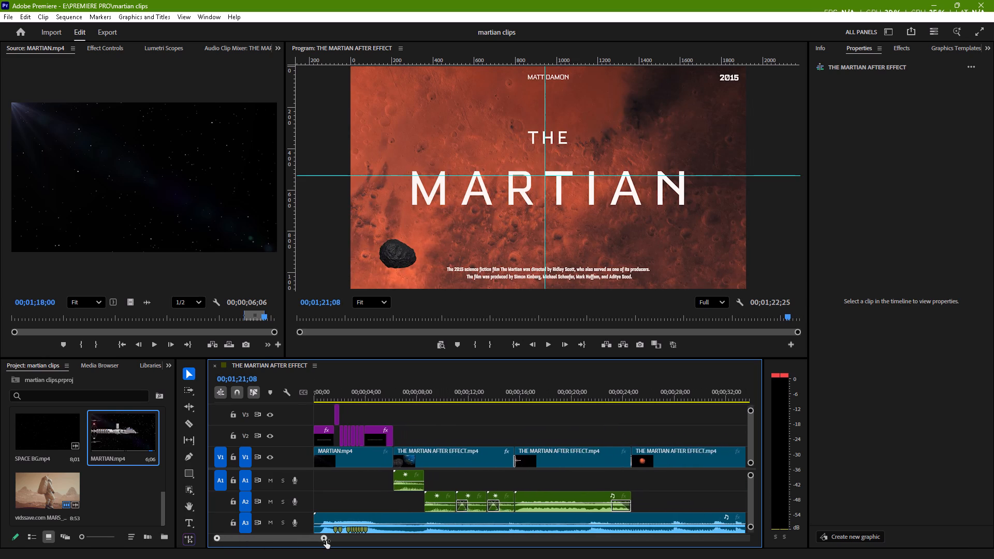
{"action": "left_click_drag", "start_coordinate": [326, 541], "coordinate": [405, 545]}
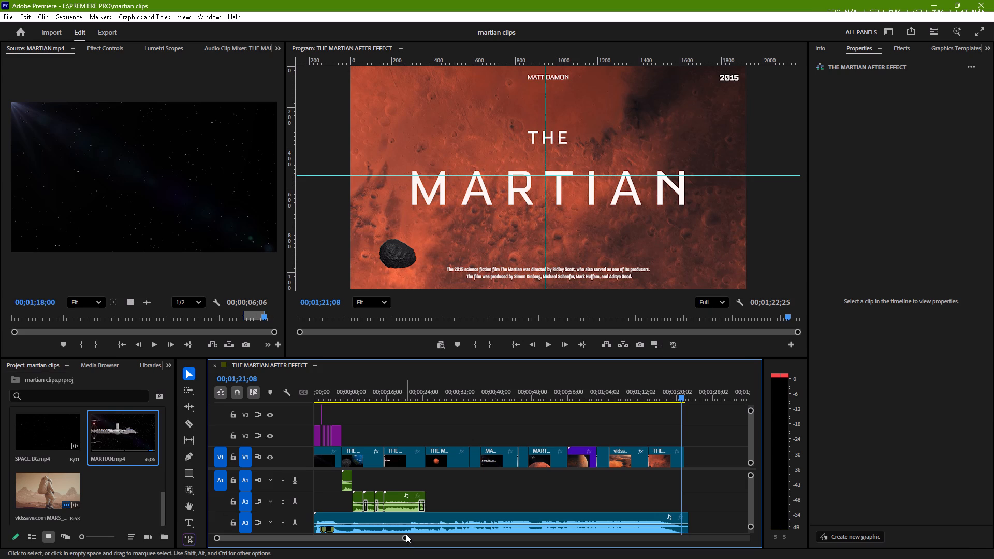
{"action": "left_click", "coordinate": [406, 534]}
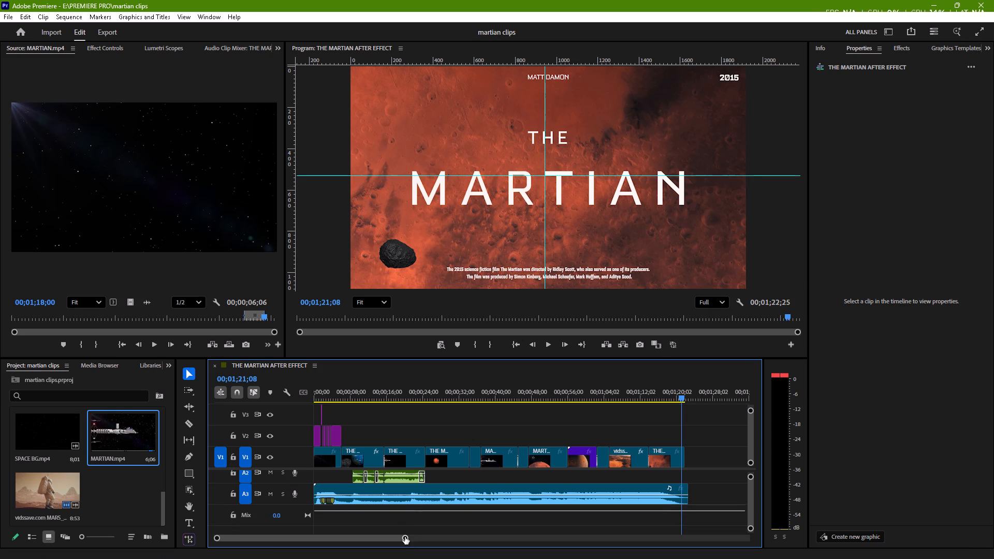
{"action": "scroll", "coordinate": [438, 525], "scroll_direction": "up", "scroll_amount": 1}
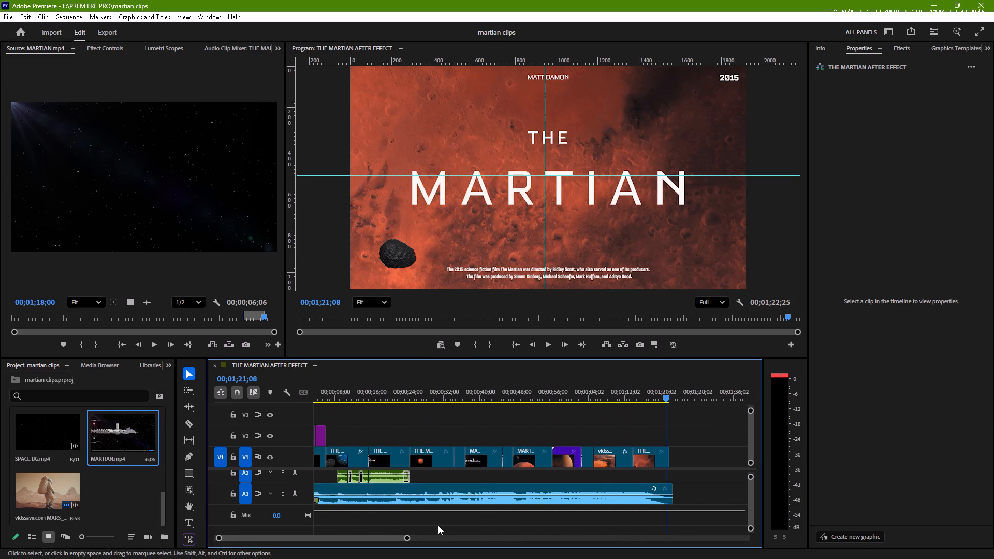
{"action": "scroll", "coordinate": [438, 525], "scroll_direction": "up", "scroll_amount": 1}
{"action": "left_click_drag", "start_coordinate": [406, 535], "coordinate": [412, 521]}
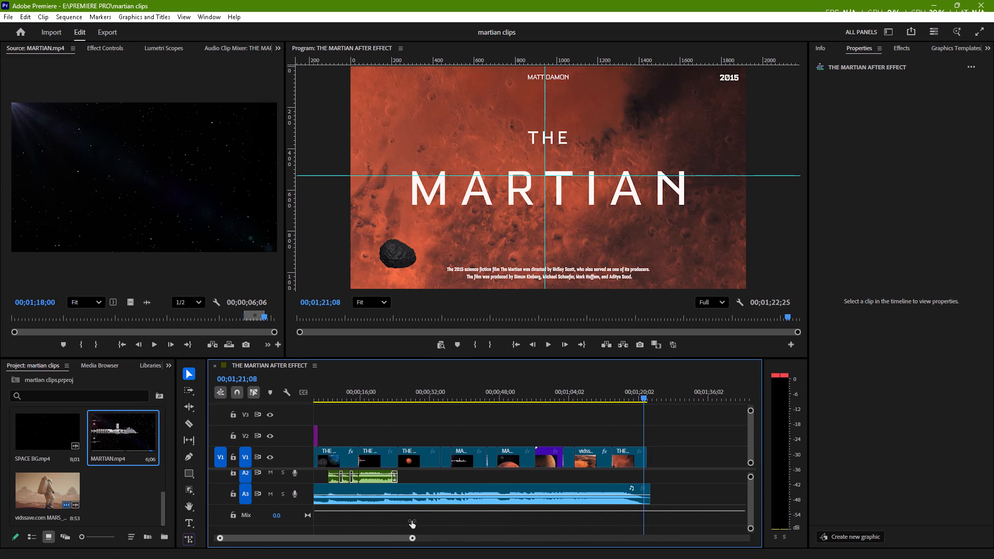
{"action": "left_click_drag", "start_coordinate": [412, 521], "coordinate": [393, 530]}
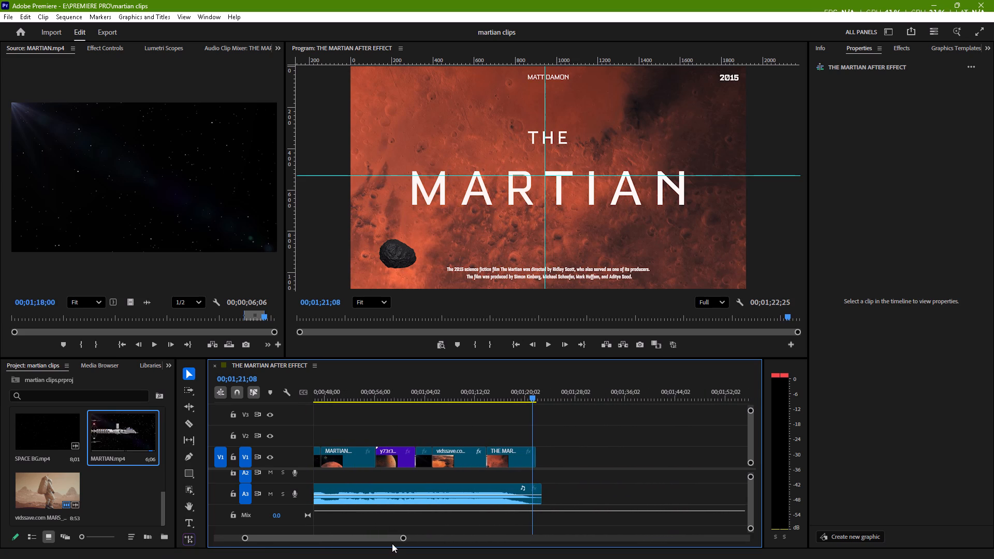
{"action": "left_click_drag", "start_coordinate": [384, 540], "coordinate": [325, 543]}
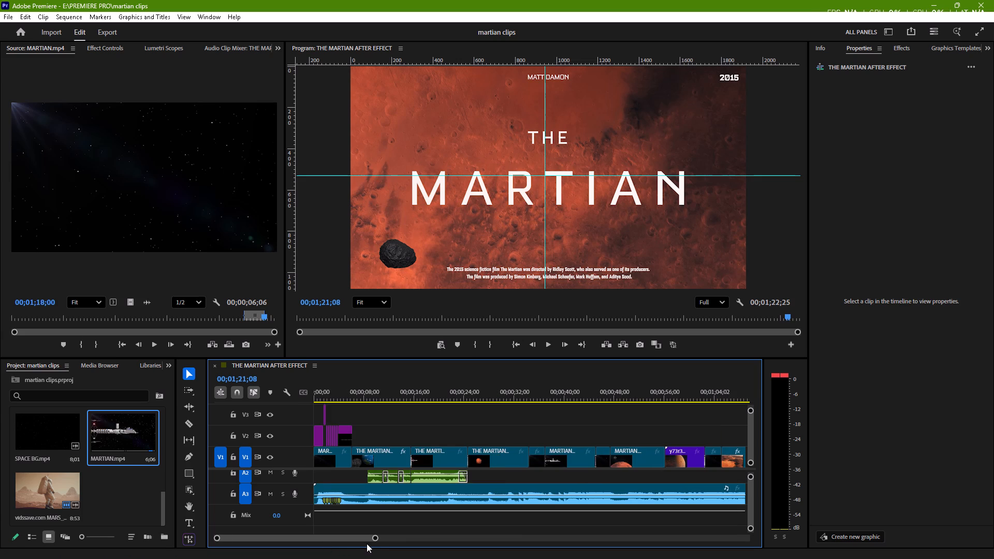
{"action": "left_click_drag", "start_coordinate": [375, 539], "coordinate": [372, 539]}
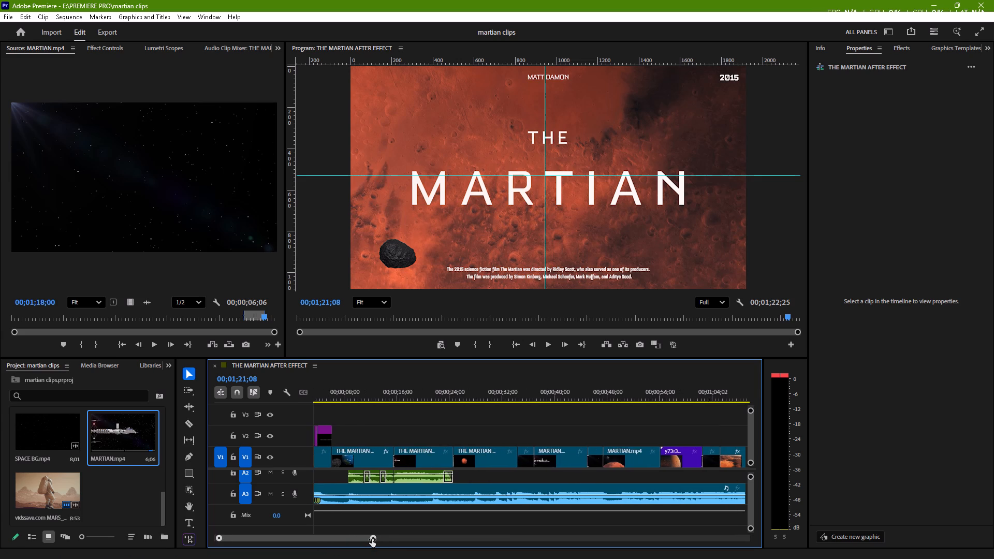
{"action": "left_click_drag", "start_coordinate": [372, 539], "coordinate": [394, 536]}
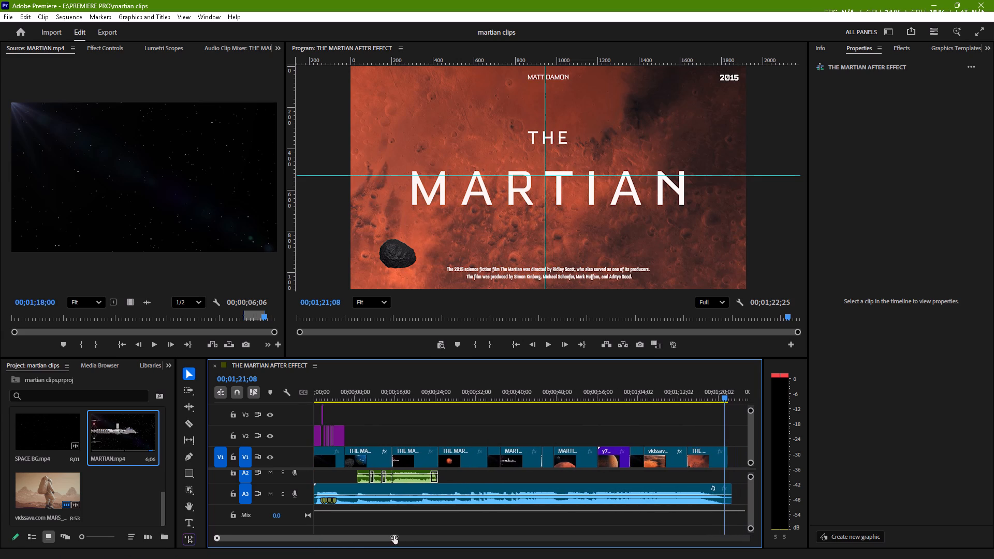
{"action": "left_click_drag", "start_coordinate": [394, 536], "coordinate": [390, 537]}
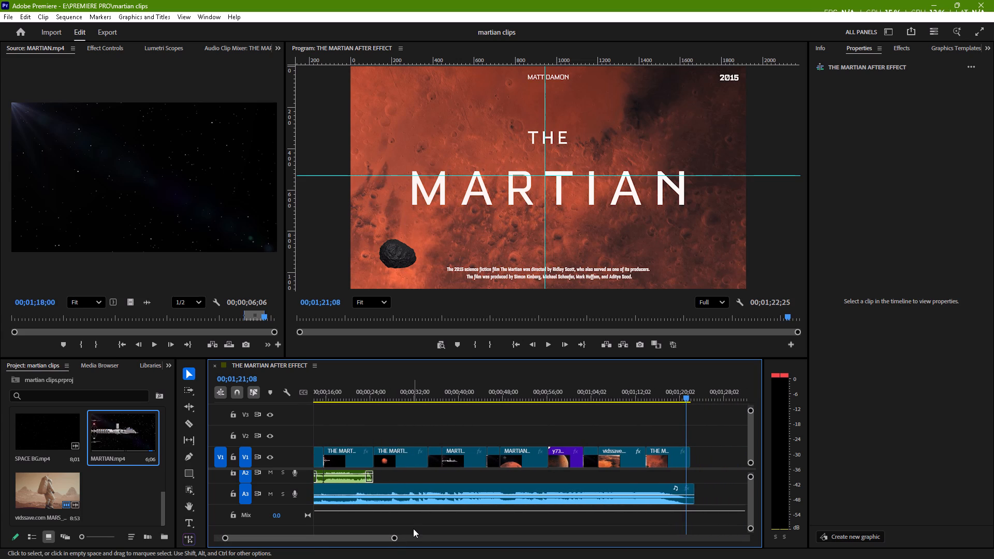
{"action": "scroll", "coordinate": [413, 528], "scroll_direction": "right", "scroll_amount": 1}
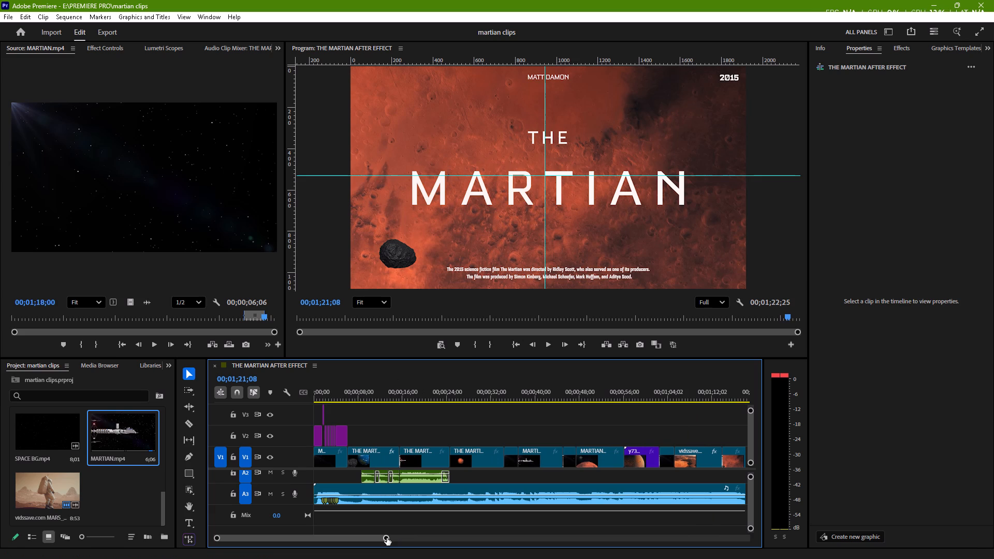
{"action": "left_click_drag", "start_coordinate": [387, 538], "coordinate": [386, 538]}
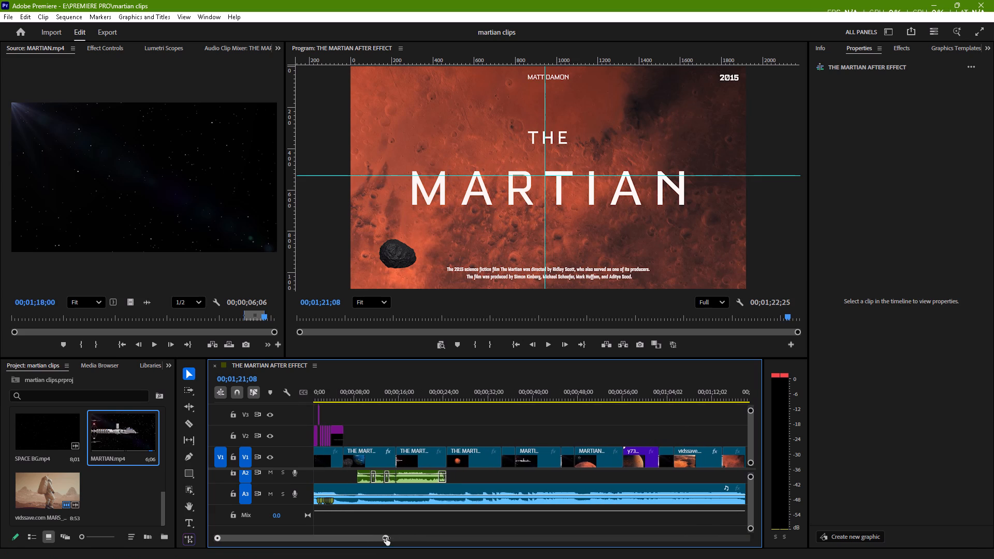
{"action": "left_click_drag", "start_coordinate": [386, 538], "coordinate": [391, 536]}
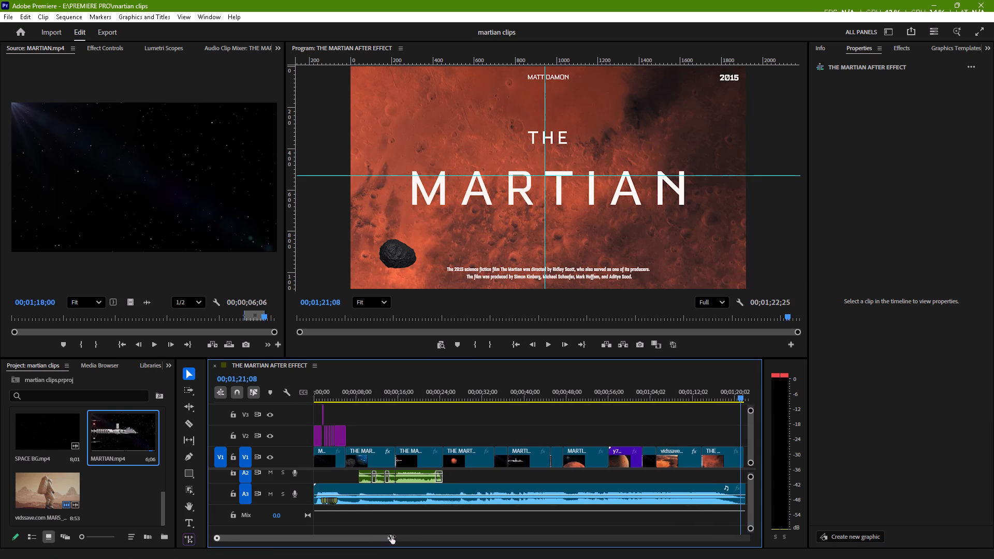
{"action": "left_click_drag", "start_coordinate": [391, 536], "coordinate": [394, 536]}
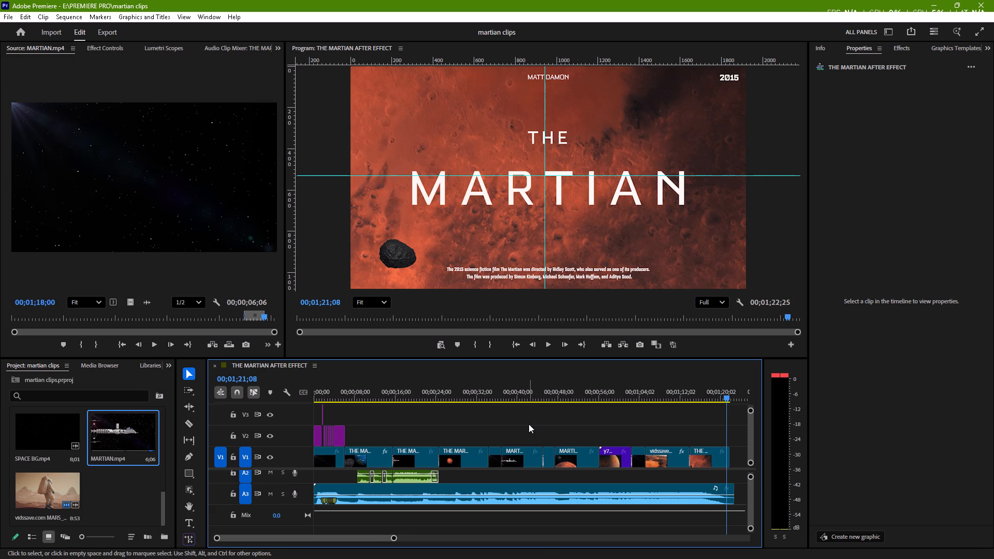
Open the vidssave.com MARS_ REAL NASA FOOTAGE clip as the source and search it for a usable shot, playing from about 00:06:15.
{"action": "triple_click", "coordinate": [36, 483]}
{"action": "left_click", "coordinate": [36, 483]}
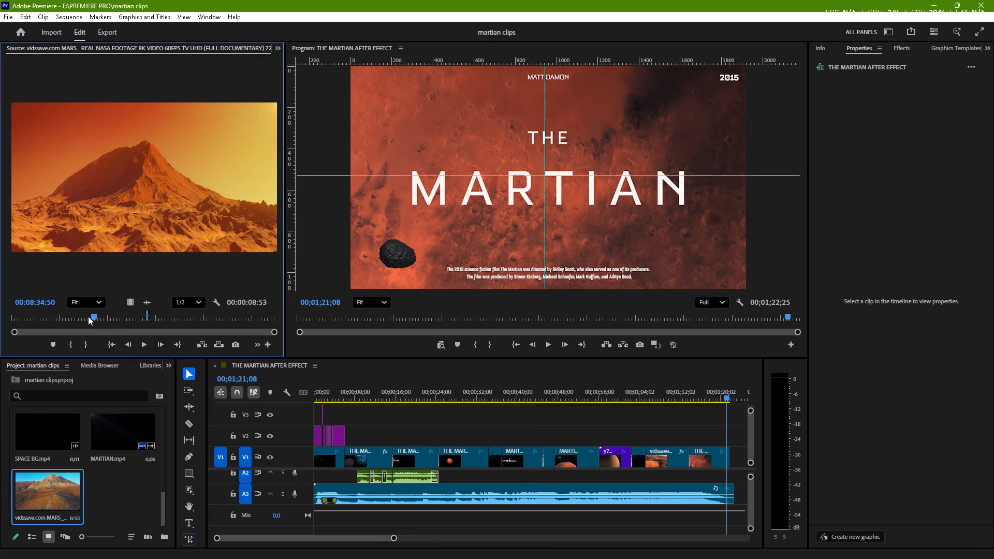
{"action": "left_click_drag", "start_coordinate": [92, 316], "coordinate": [78, 318]}
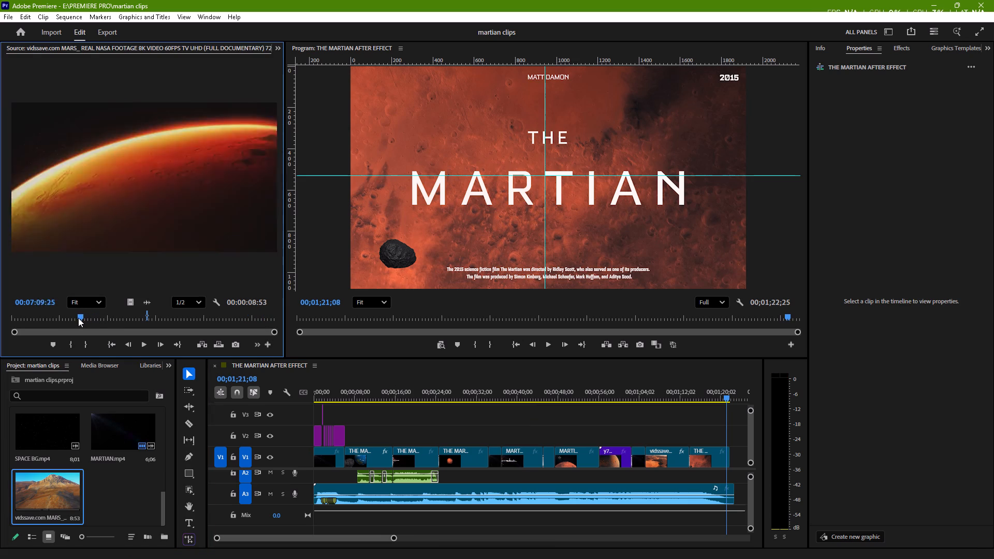
{"action": "left_click_drag", "start_coordinate": [78, 318], "coordinate": [71, 319]}
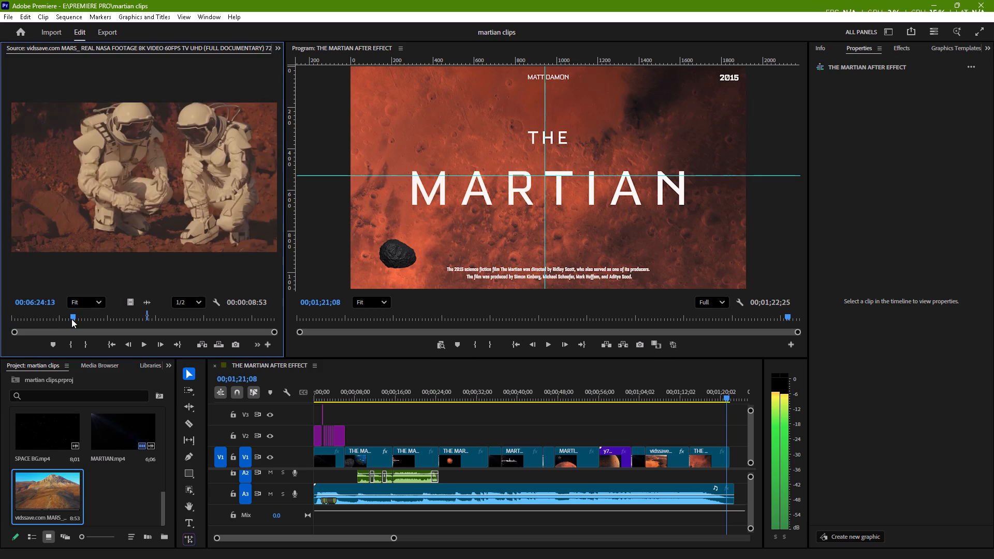
{"action": "left_click_drag", "start_coordinate": [71, 319], "coordinate": [73, 318]}
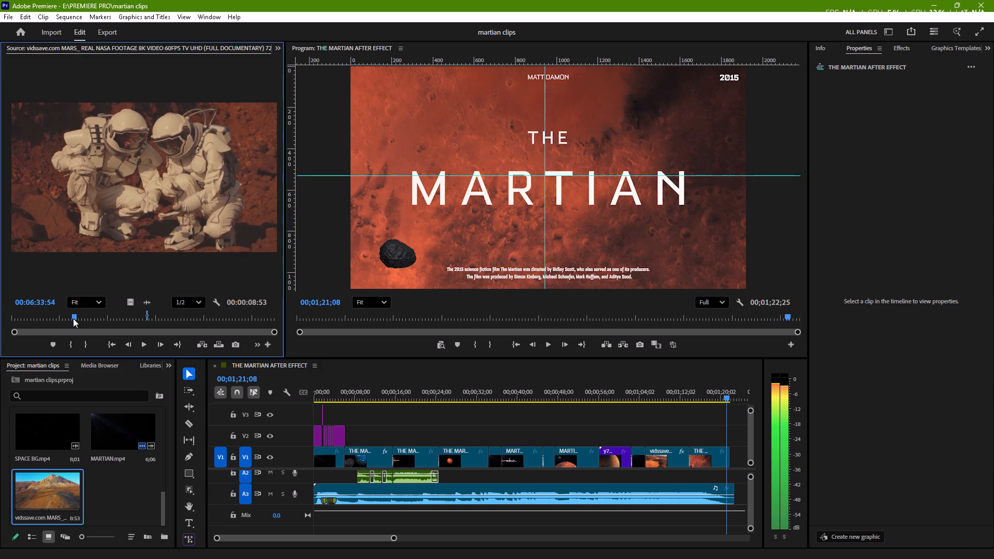
{"action": "left_click_drag", "start_coordinate": [73, 318], "coordinate": [70, 317]}
{"action": "key", "text": "space"}
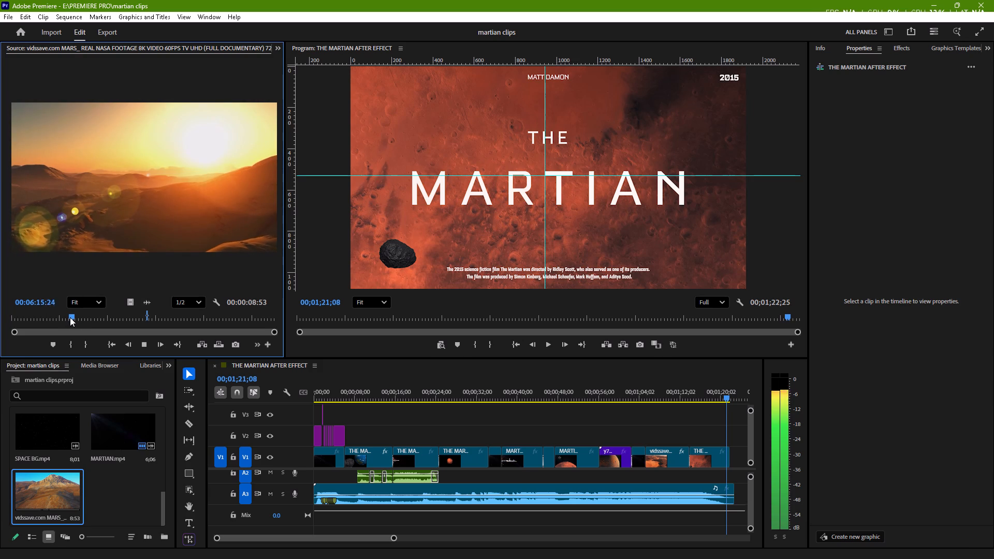
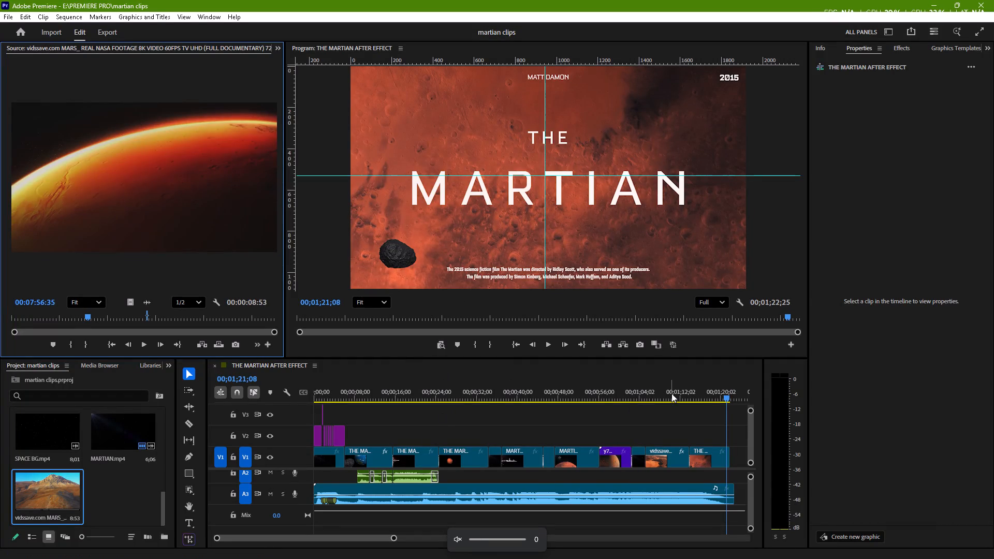
Review the V1 shots from about 00;01;04 to 00;01;12 and select the vidssave.com clip of the astronaut for an effect.
{"action": "left_click_drag", "start_coordinate": [725, 398], "coordinate": [649, 398]}
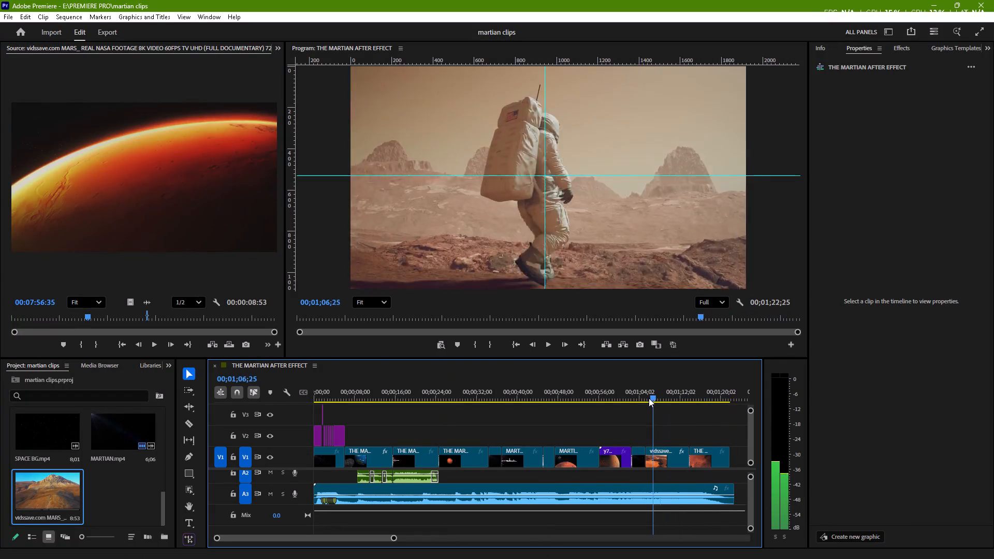
{"action": "left_click_drag", "start_coordinate": [649, 398], "coordinate": [642, 405]}
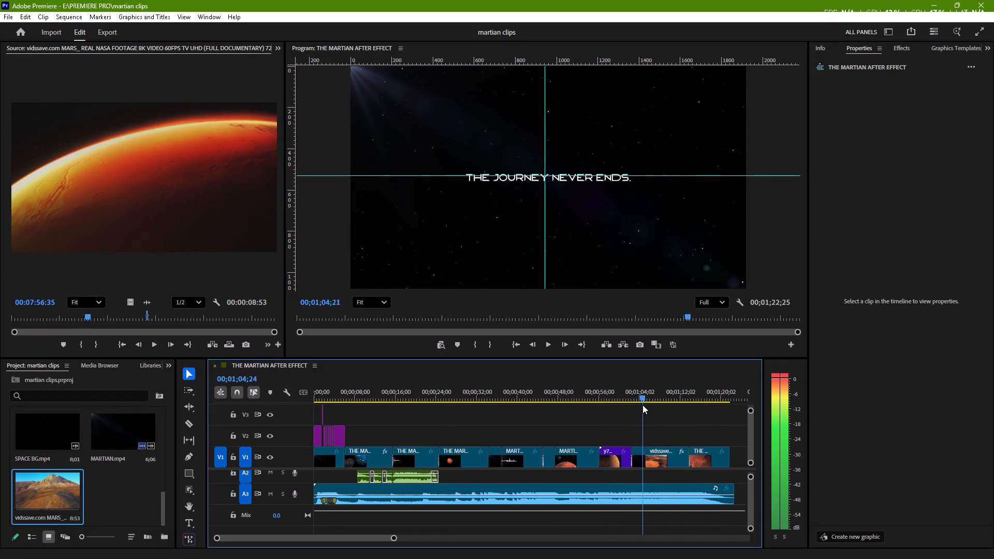
{"action": "left_click_drag", "start_coordinate": [642, 405], "coordinate": [659, 408]}
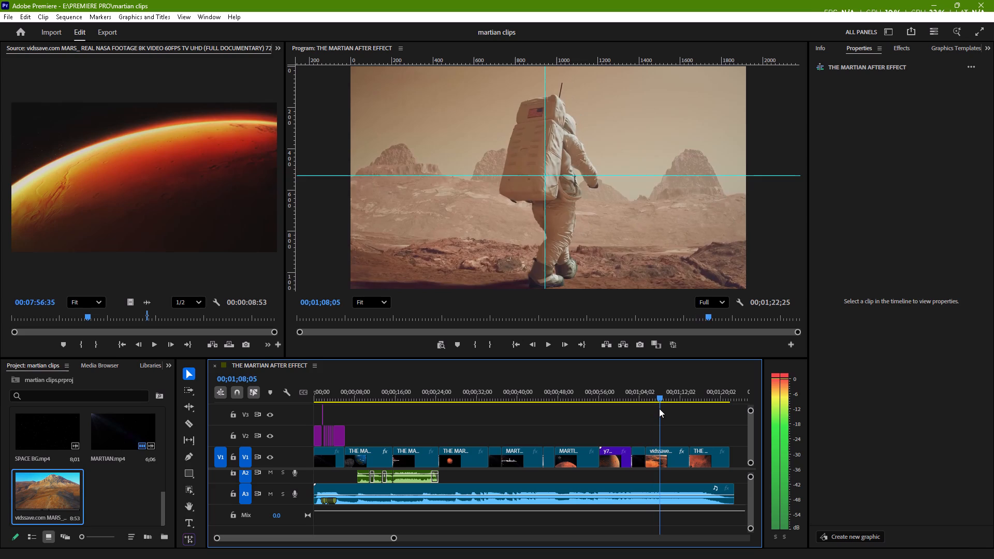
{"action": "left_click_drag", "start_coordinate": [659, 408], "coordinate": [677, 411]}
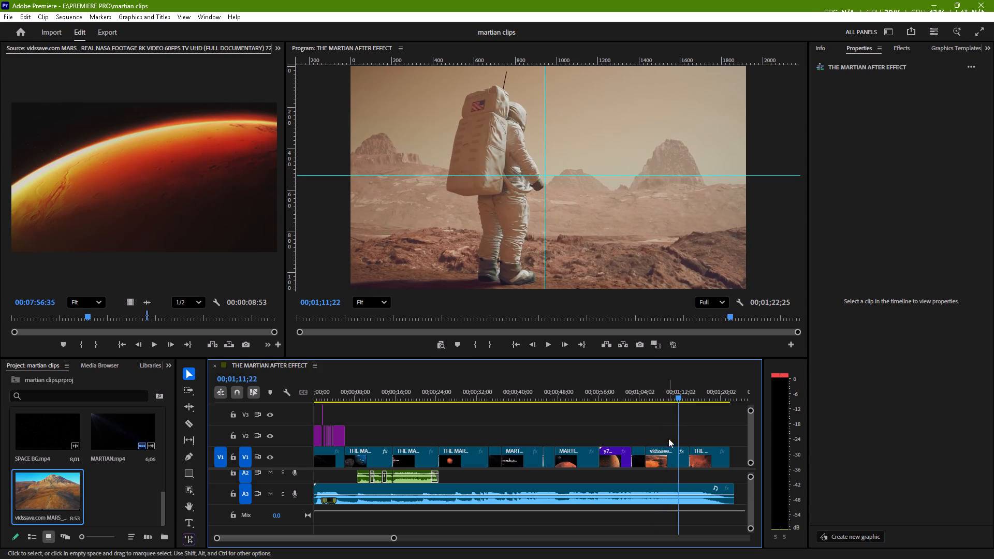
{"action": "left_click", "coordinate": [662, 462]}
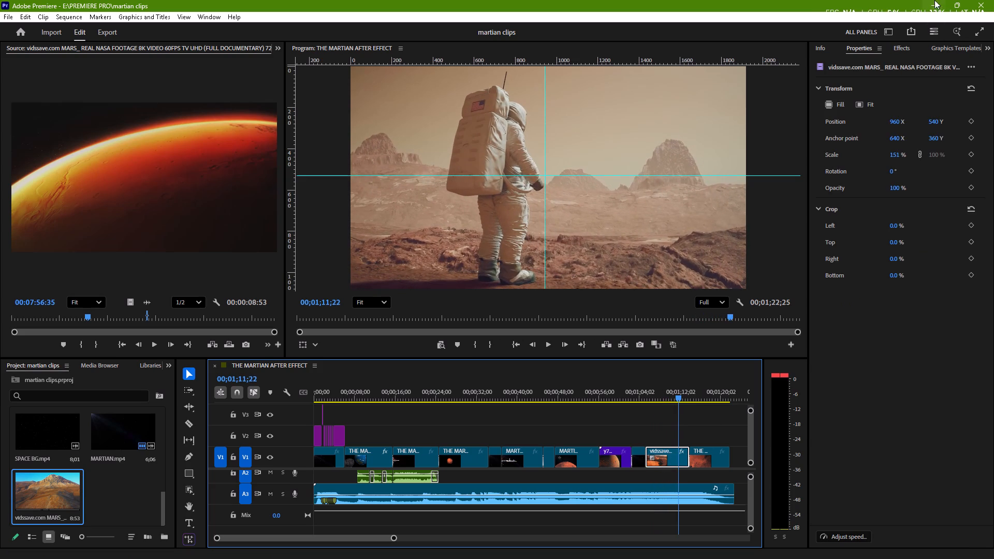
{"action": "left_click", "coordinate": [900, 47]}
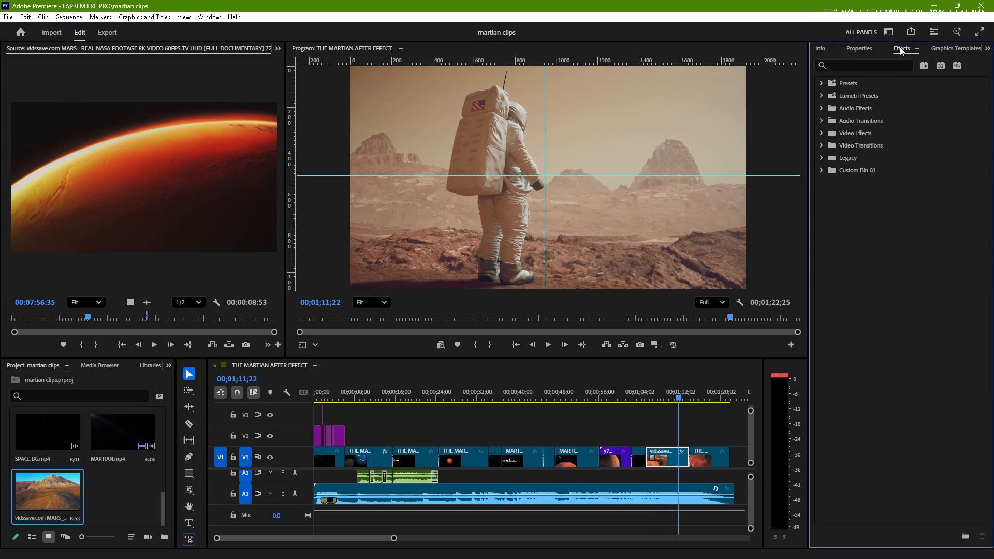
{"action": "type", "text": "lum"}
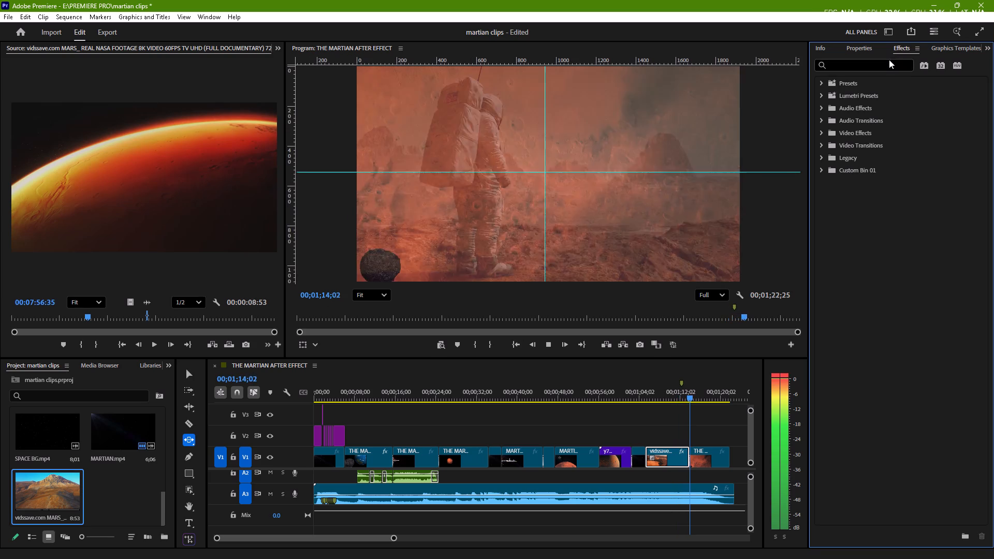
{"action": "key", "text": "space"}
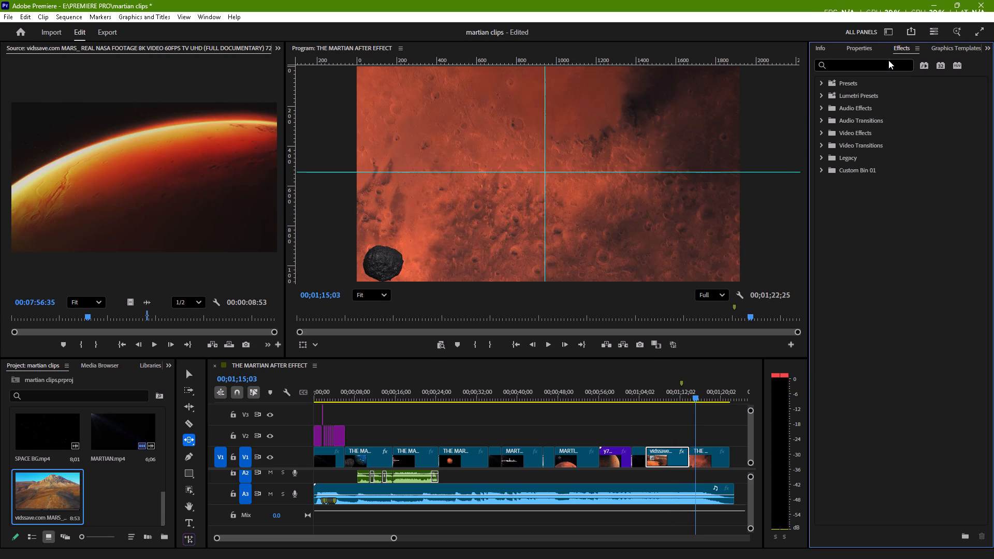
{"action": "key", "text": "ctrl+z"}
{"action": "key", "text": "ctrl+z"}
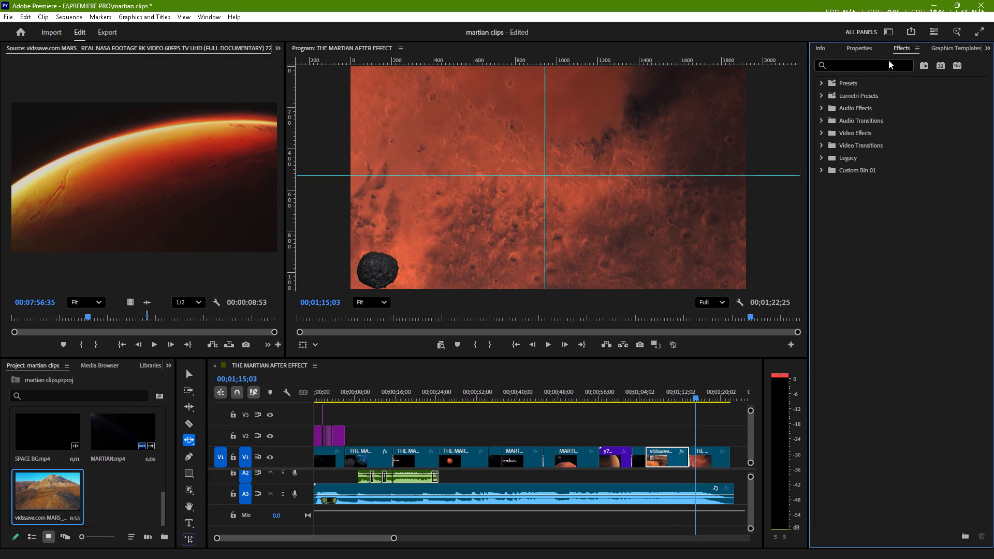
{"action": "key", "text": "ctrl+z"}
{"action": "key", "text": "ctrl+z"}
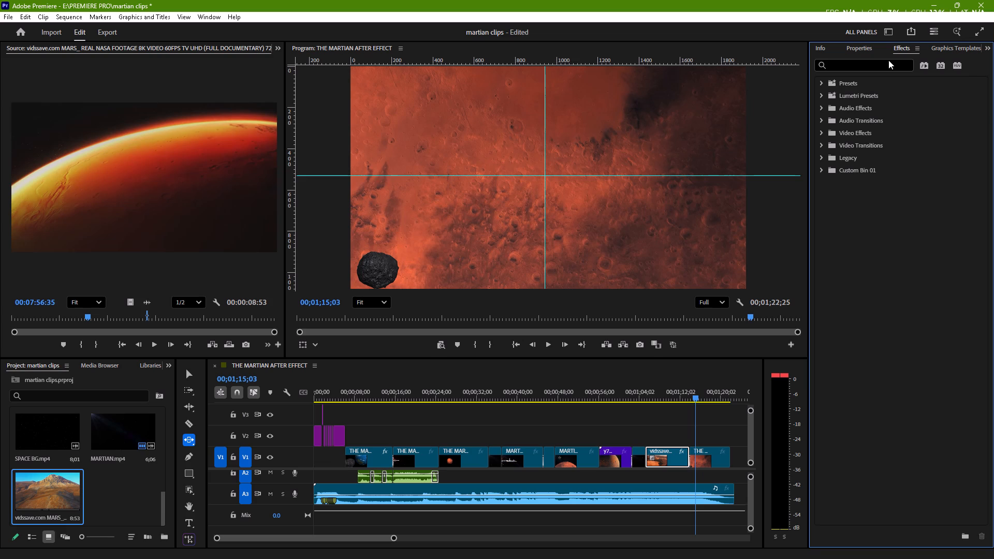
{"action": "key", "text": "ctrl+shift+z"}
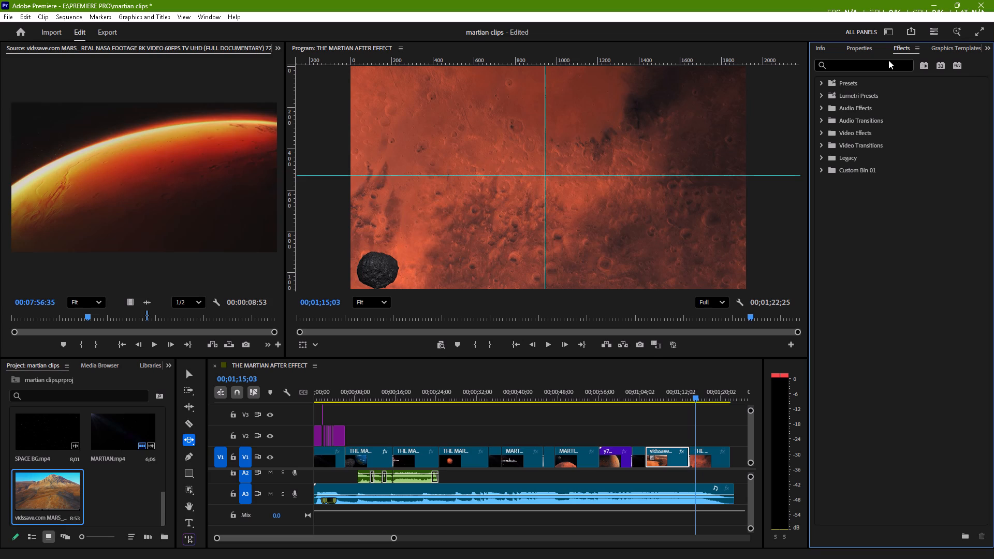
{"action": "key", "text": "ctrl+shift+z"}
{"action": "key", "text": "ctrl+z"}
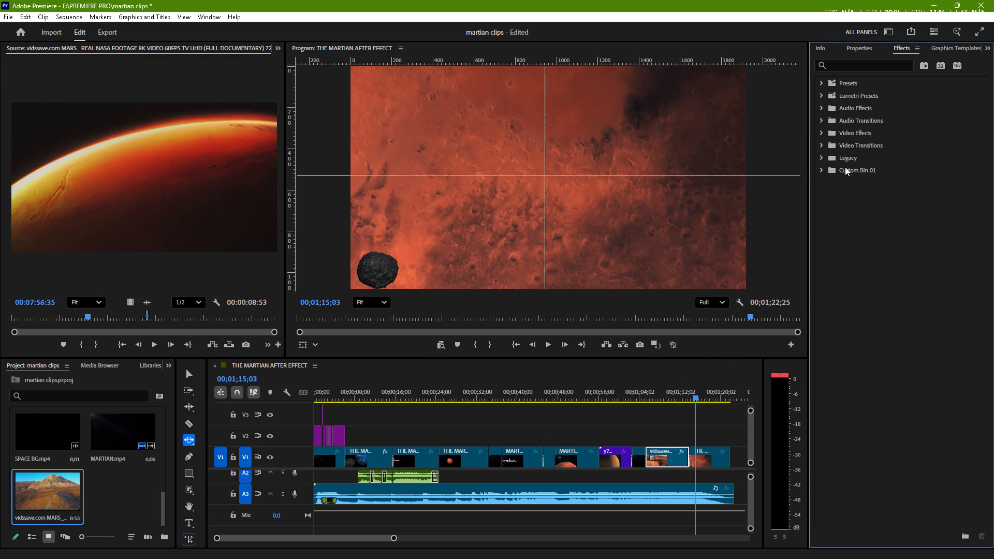
Search the effects for "lume" and apply the Lumetri Color video effect to the astronaut clip on V1.
{"action": "left_click", "coordinate": [858, 63]}
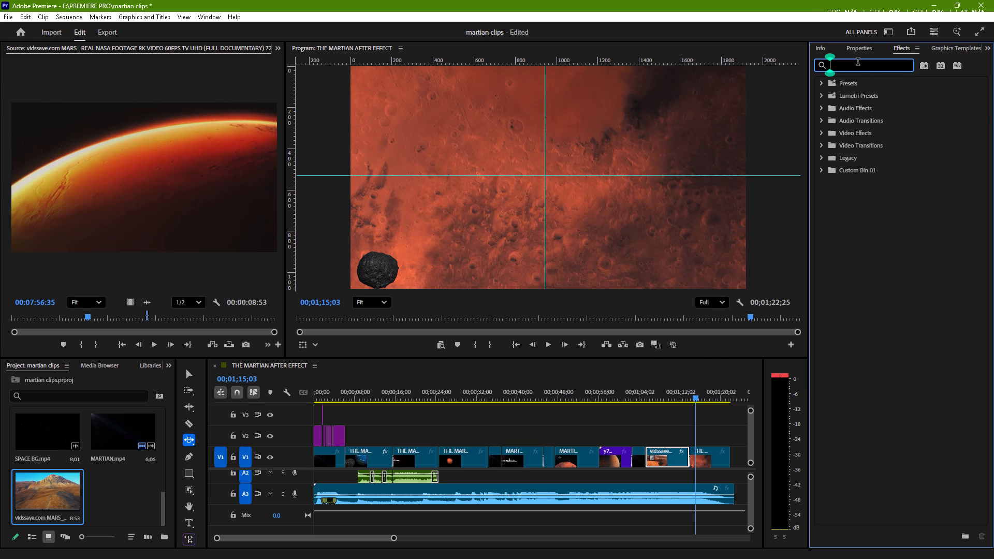
{"action": "type", "text": "lu"}
{"action": "key", "text": "m"}
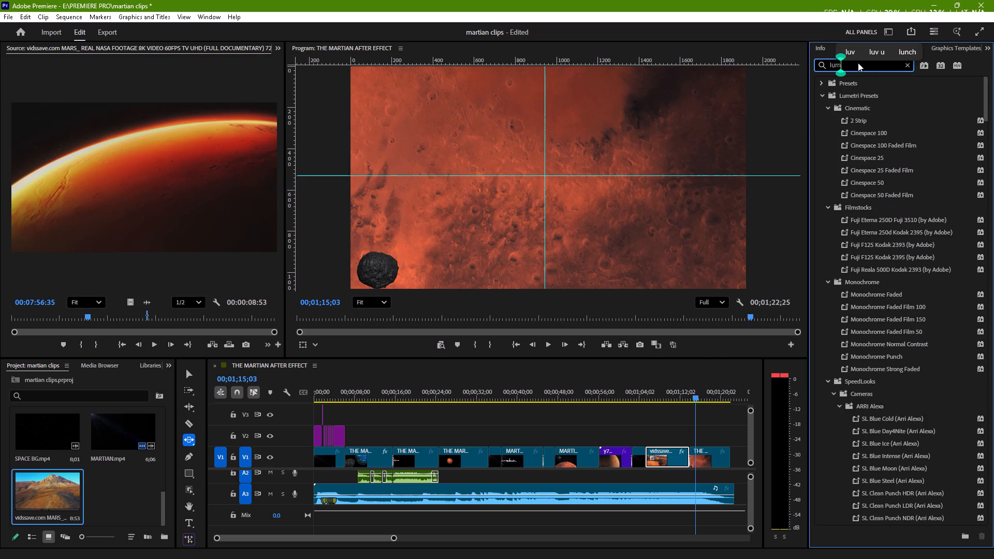
{"action": "key", "text": "e"}
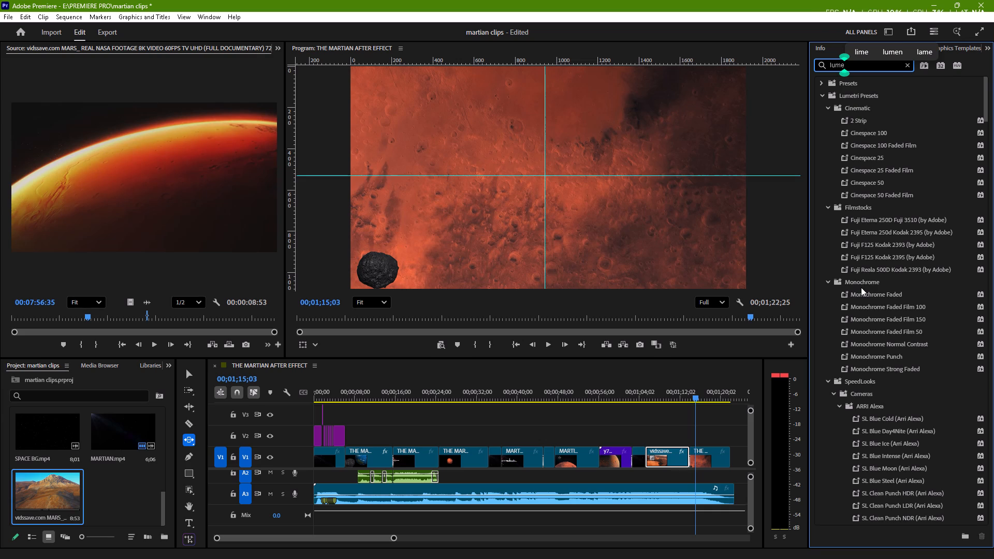
{"action": "scroll", "coordinate": [861, 287], "scroll_direction": "down", "scroll_amount": 8}
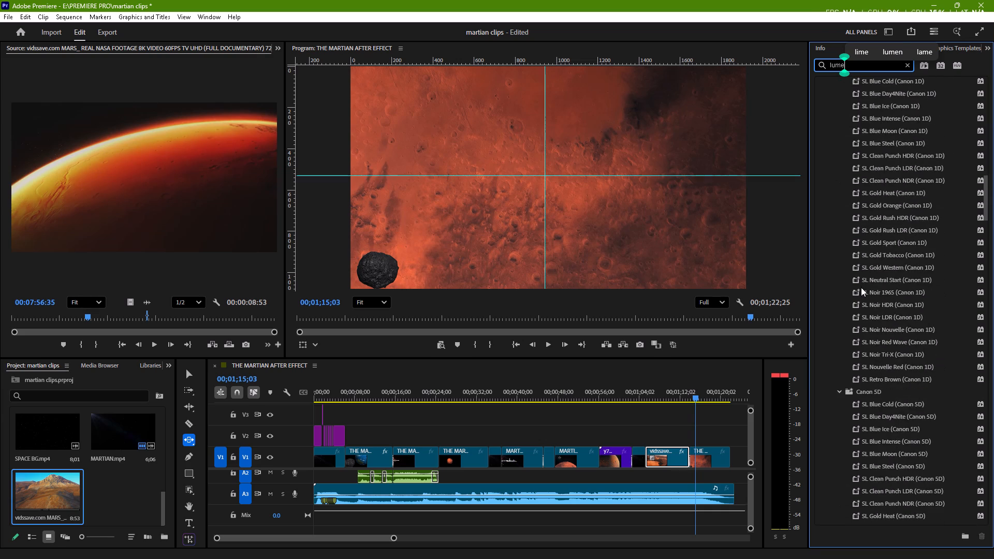
{"action": "scroll", "coordinate": [861, 287], "scroll_direction": "down", "scroll_amount": 11}
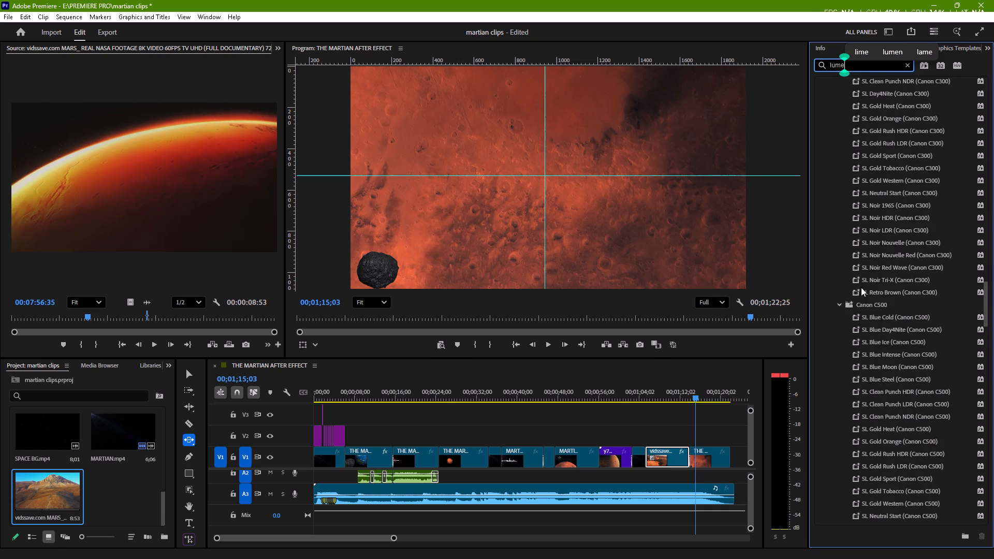
{"action": "scroll", "coordinate": [861, 287], "scroll_direction": "down", "scroll_amount": 19}
{"action": "scroll", "coordinate": [861, 287], "scroll_direction": "down", "scroll_amount": 7}
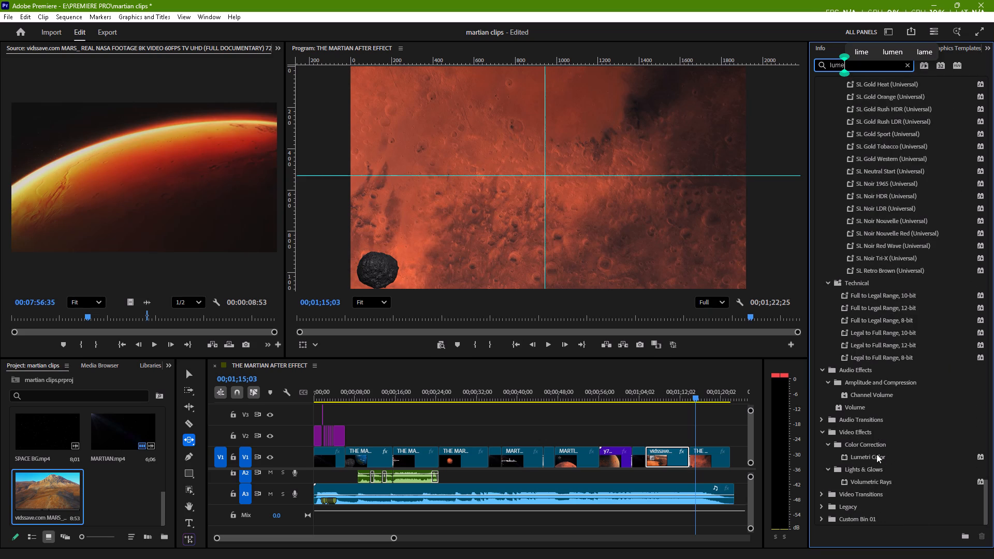
{"action": "left_click_drag", "start_coordinate": [874, 457], "coordinate": [750, 477]}
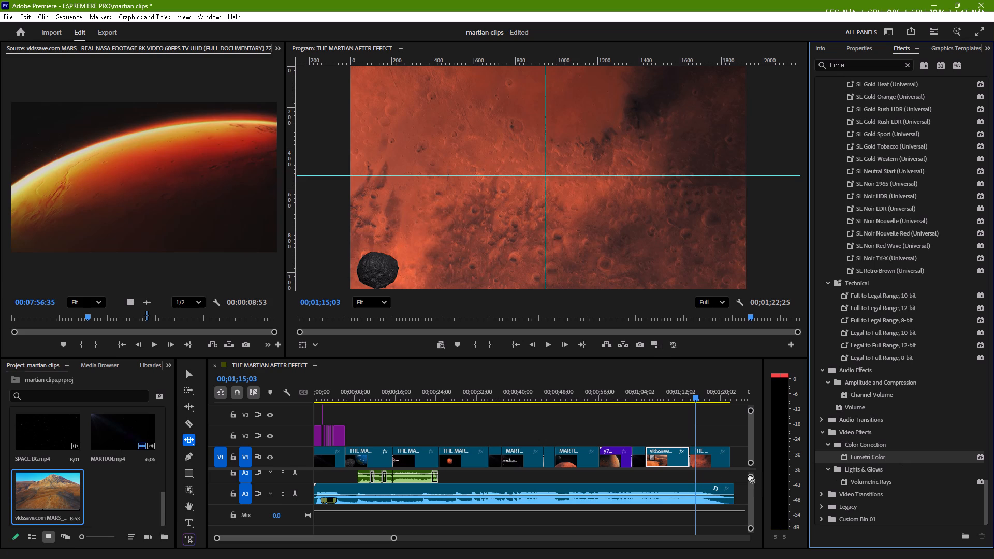
{"action": "left_click_drag", "start_coordinate": [750, 477], "coordinate": [673, 460]}
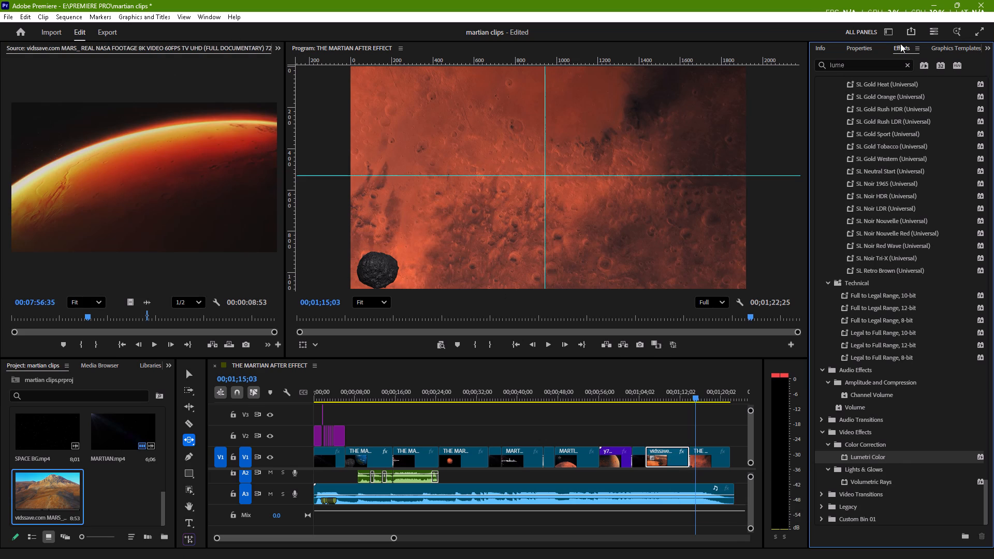
Show the astronaut clip's Lumetri Basic Correction settings, with the playhead at 00;01;06;13 and the Selection tool active.
{"action": "left_click", "coordinate": [867, 49]}
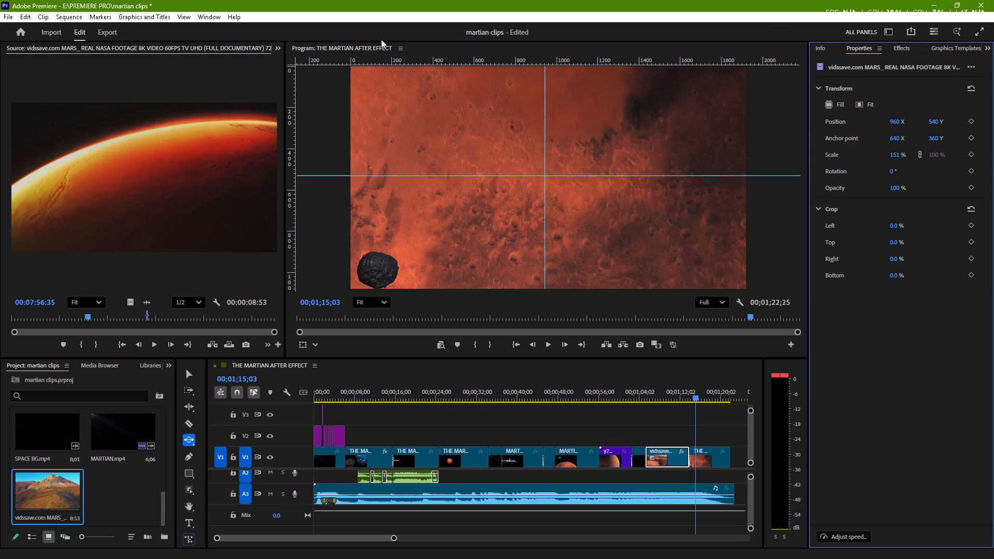
{"action": "left_click", "coordinate": [283, 45]}
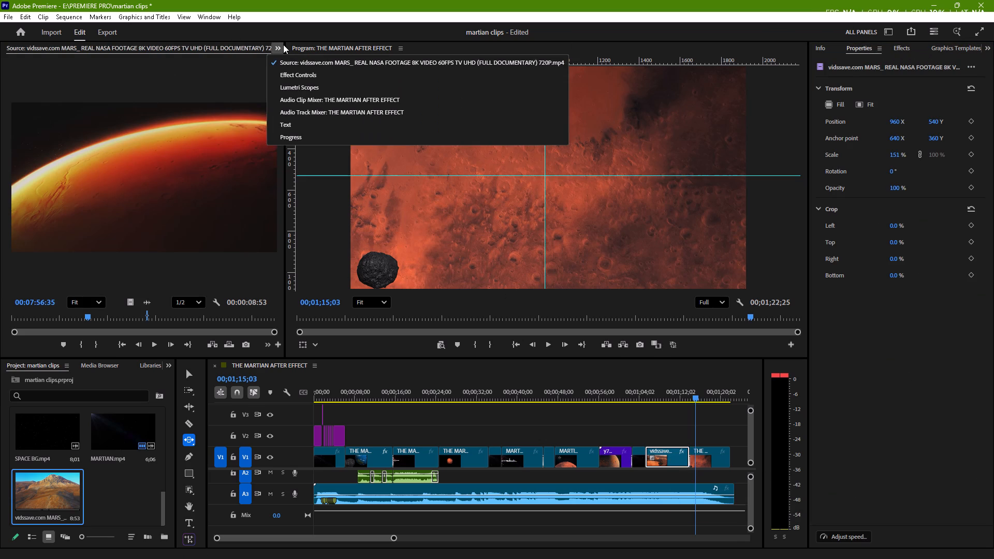
{"action": "left_click", "coordinate": [295, 69]}
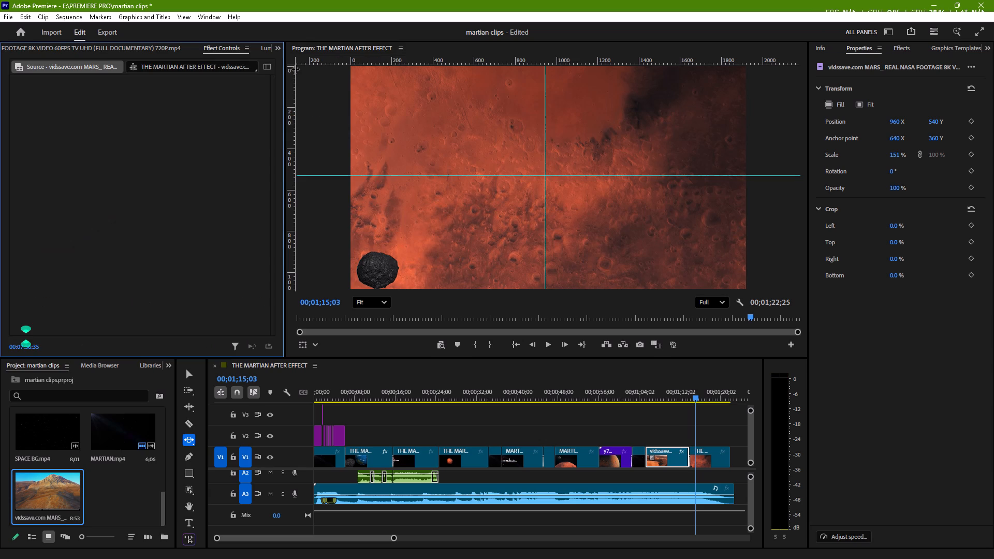
{"action": "left_click", "coordinate": [226, 70]}
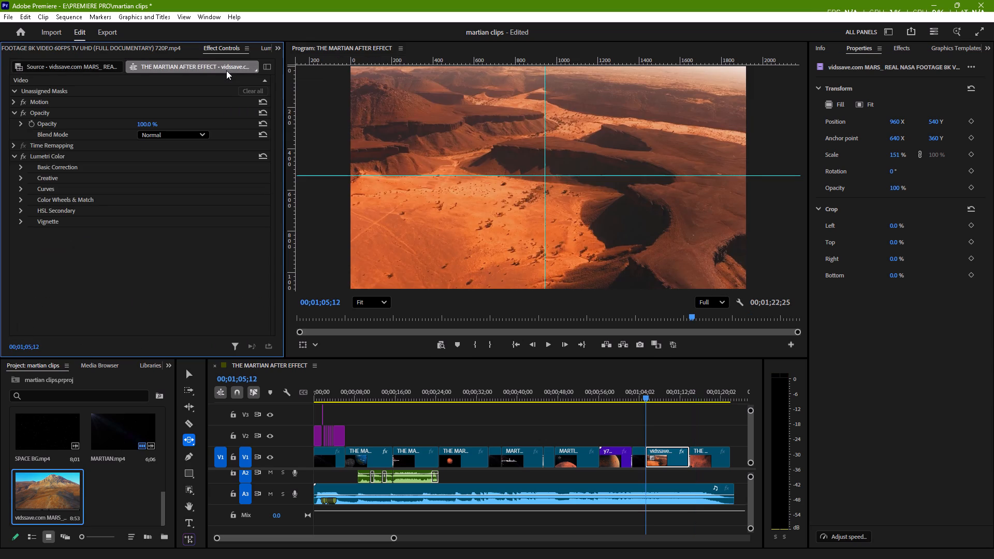
{"action": "key", "text": "space"}
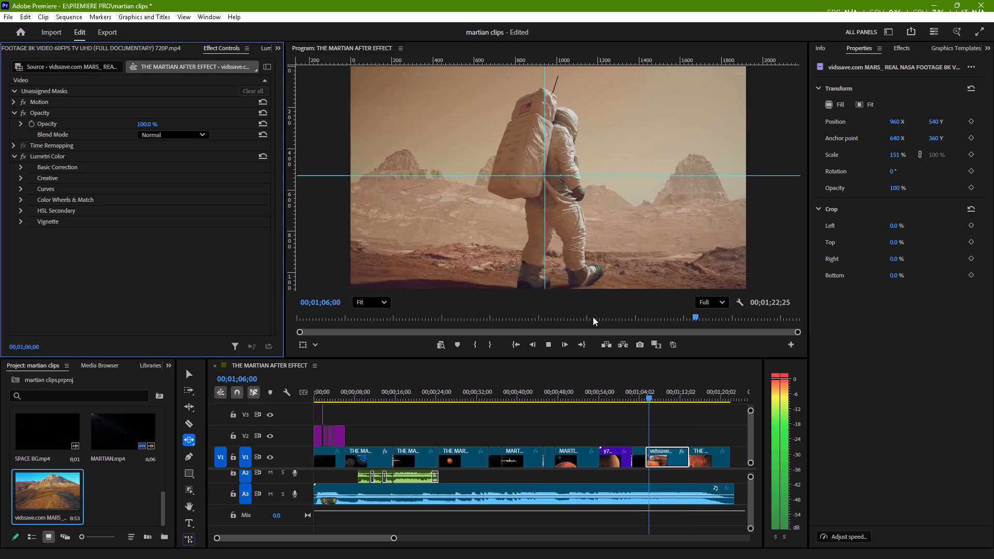
{"action": "key", "text": "space"}
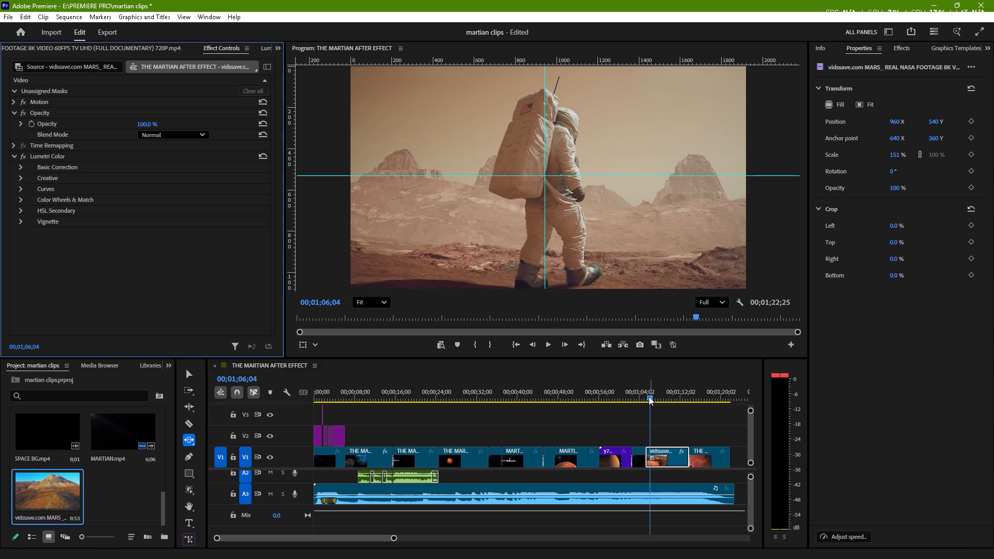
{"action": "left_click", "coordinate": [649, 396]}
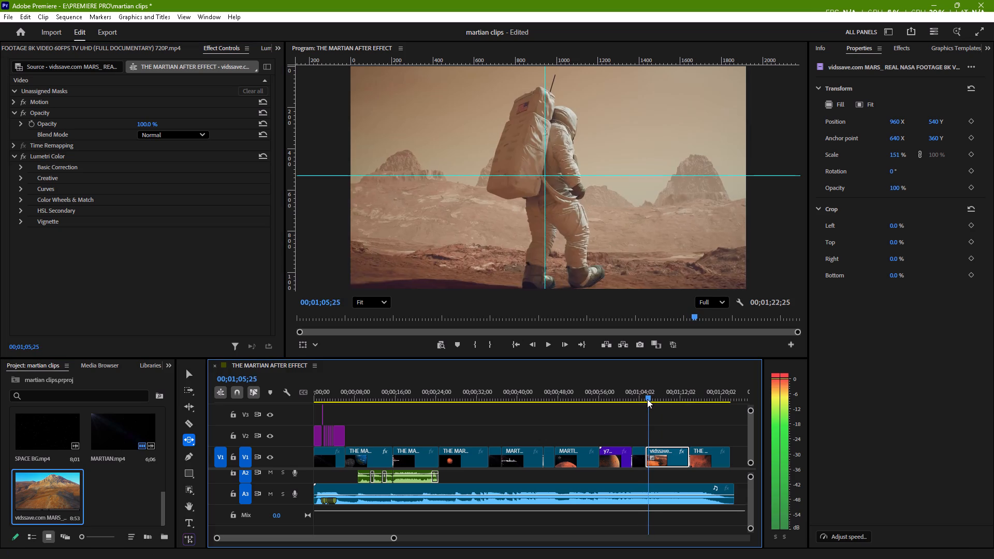
{"action": "left_click", "coordinate": [670, 460]}
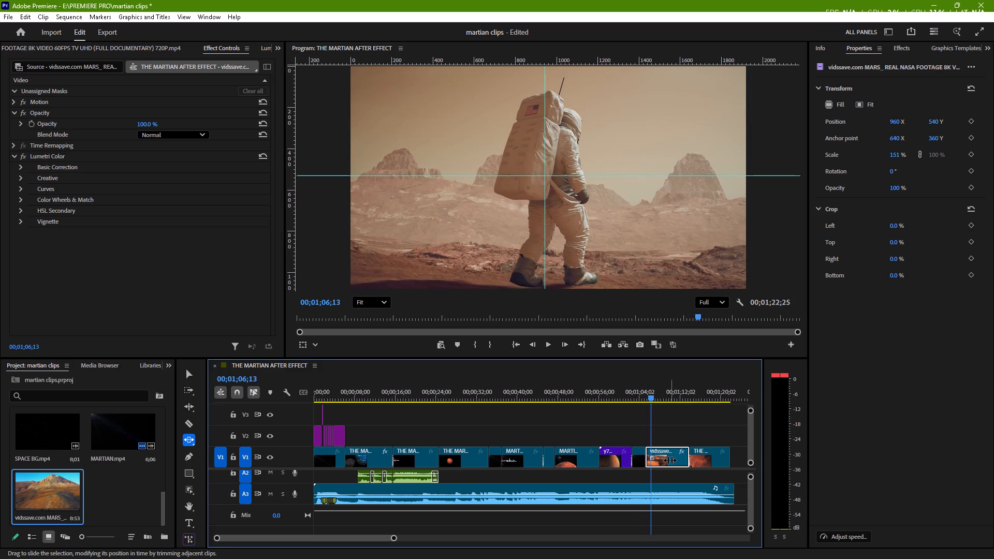
{"action": "left_click", "coordinate": [193, 372]}
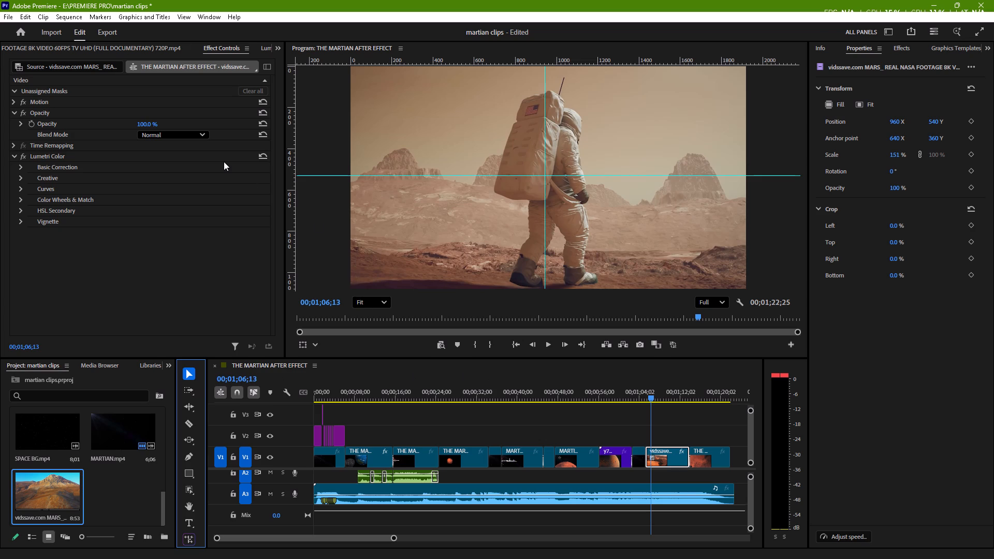
{"action": "left_click", "coordinate": [19, 166]}
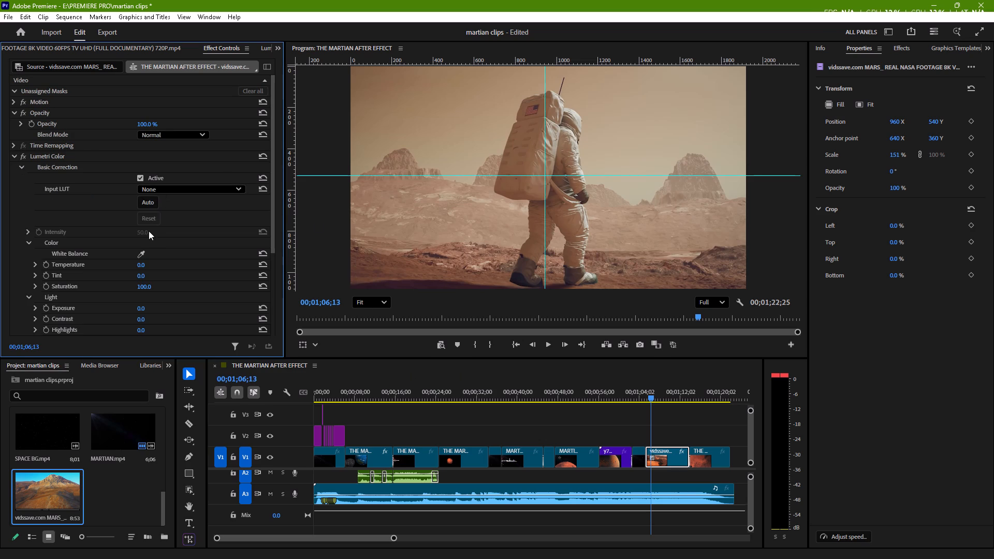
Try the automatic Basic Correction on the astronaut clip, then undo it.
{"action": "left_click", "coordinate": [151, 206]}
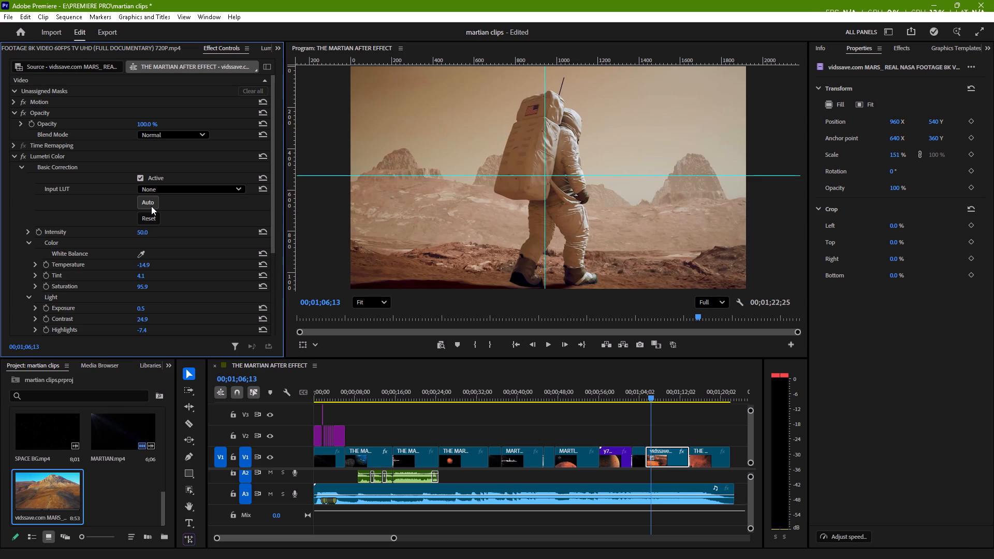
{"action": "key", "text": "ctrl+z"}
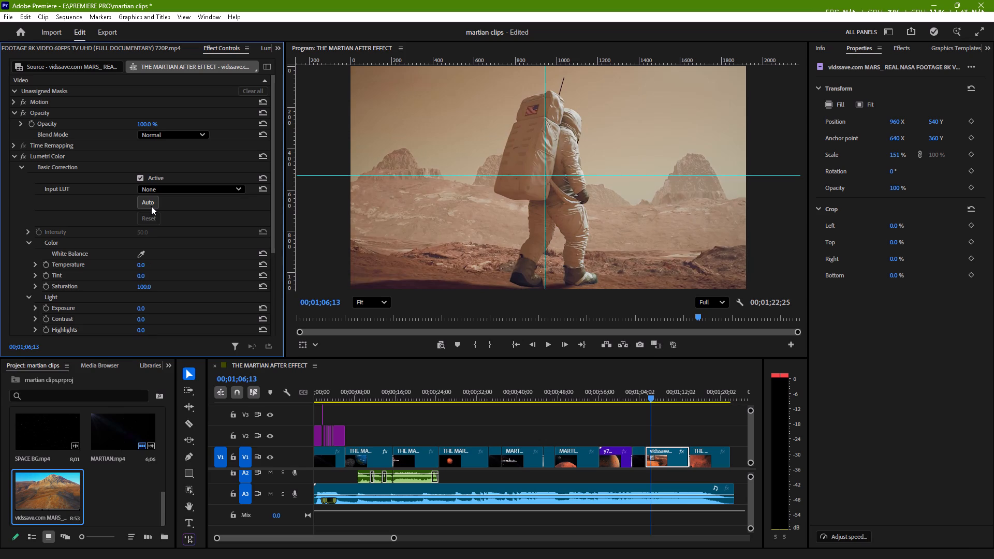
Set the astronaut clip's Lumetri temperature to 54, tint to 20 and saturation to 103.
{"action": "left_click_drag", "start_coordinate": [143, 264], "coordinate": [150, 262]}
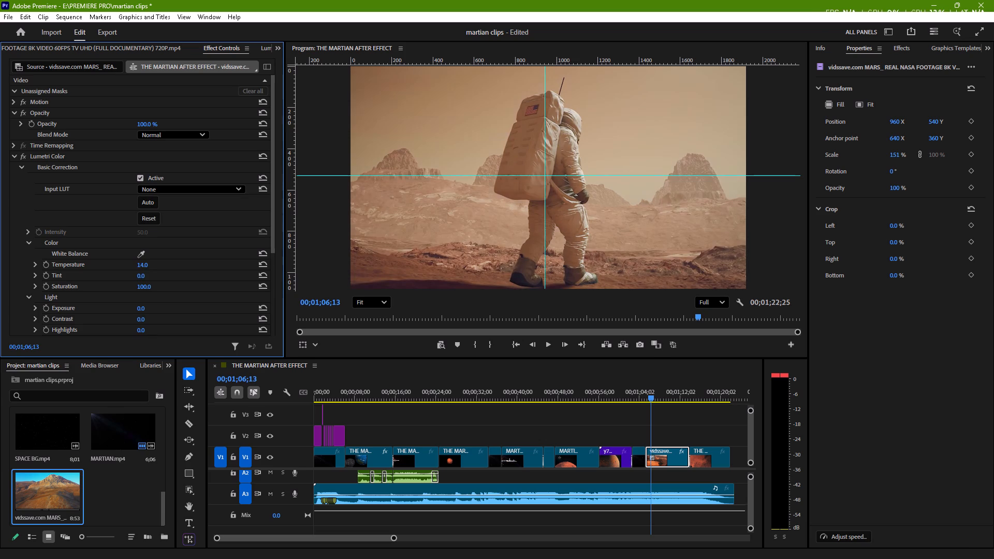
{"action": "left_click_drag", "start_coordinate": [150, 262], "coordinate": [173, 264]}
{"action": "left_click_drag", "start_coordinate": [143, 275], "coordinate": [158, 273]}
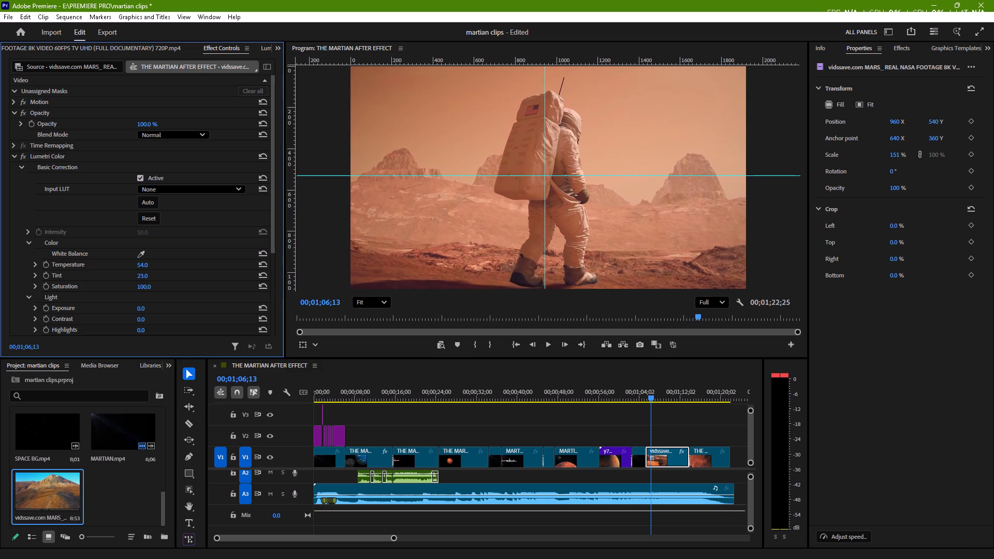
{"action": "left_click_drag", "start_coordinate": [158, 273], "coordinate": [157, 273]}
{"action": "left_click_drag", "start_coordinate": [157, 273], "coordinate": [154, 274]}
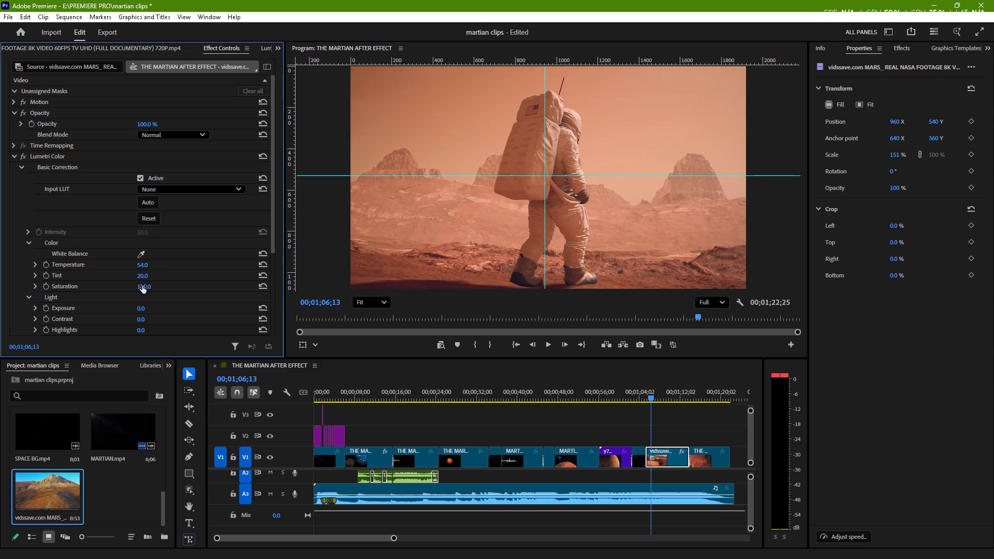
{"action": "left_click", "coordinate": [142, 286]}
Set the astronaut clip's Lumetri exposure to 1.1.
{"action": "left_click_drag", "start_coordinate": [141, 308], "coordinate": [132, 310]}
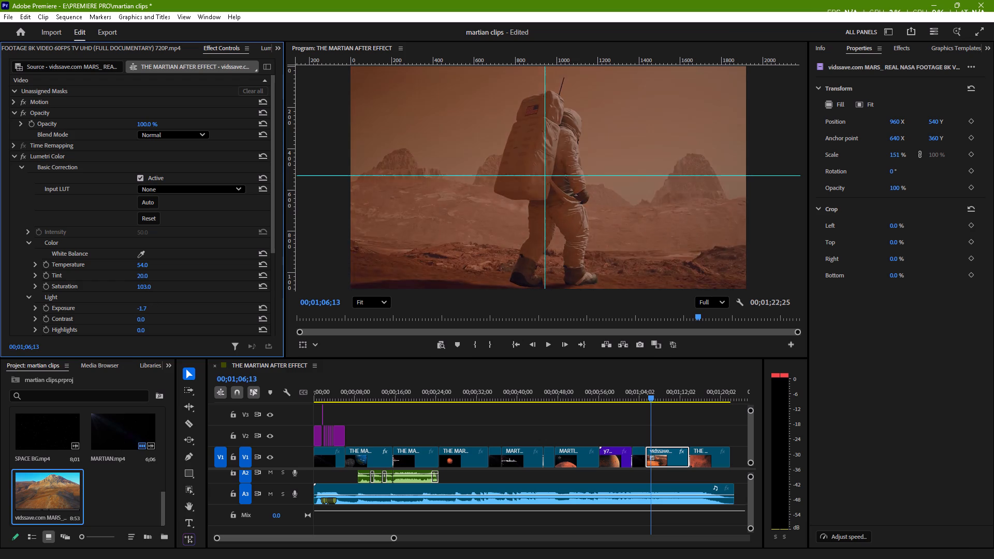
{"action": "left_click_drag", "start_coordinate": [132, 310], "coordinate": [148, 308]}
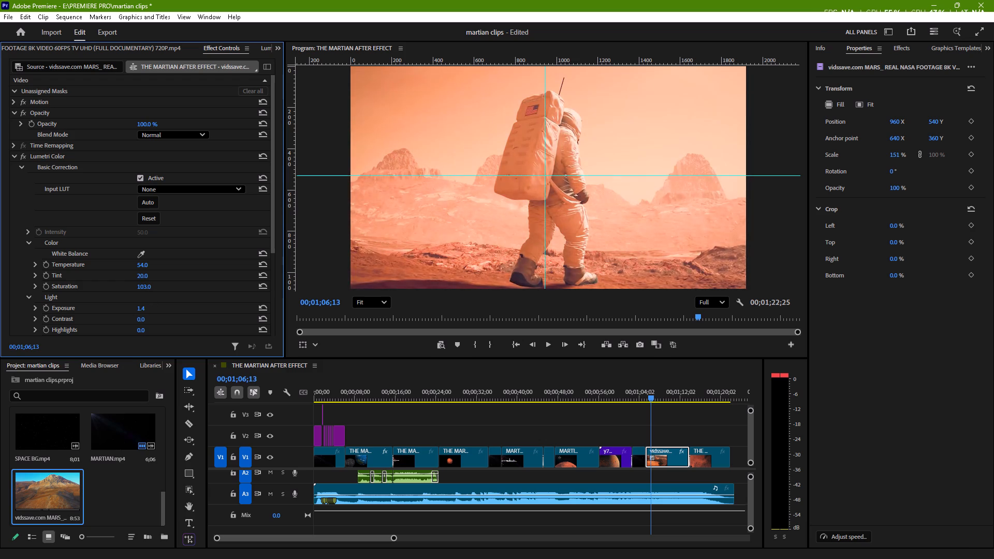
{"action": "left_click_drag", "start_coordinate": [148, 308], "coordinate": [147, 308]}
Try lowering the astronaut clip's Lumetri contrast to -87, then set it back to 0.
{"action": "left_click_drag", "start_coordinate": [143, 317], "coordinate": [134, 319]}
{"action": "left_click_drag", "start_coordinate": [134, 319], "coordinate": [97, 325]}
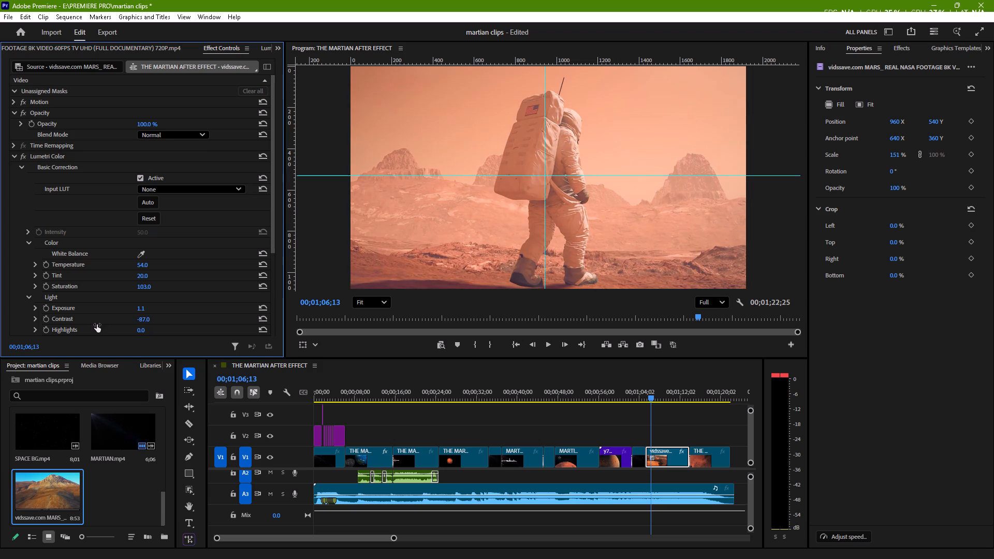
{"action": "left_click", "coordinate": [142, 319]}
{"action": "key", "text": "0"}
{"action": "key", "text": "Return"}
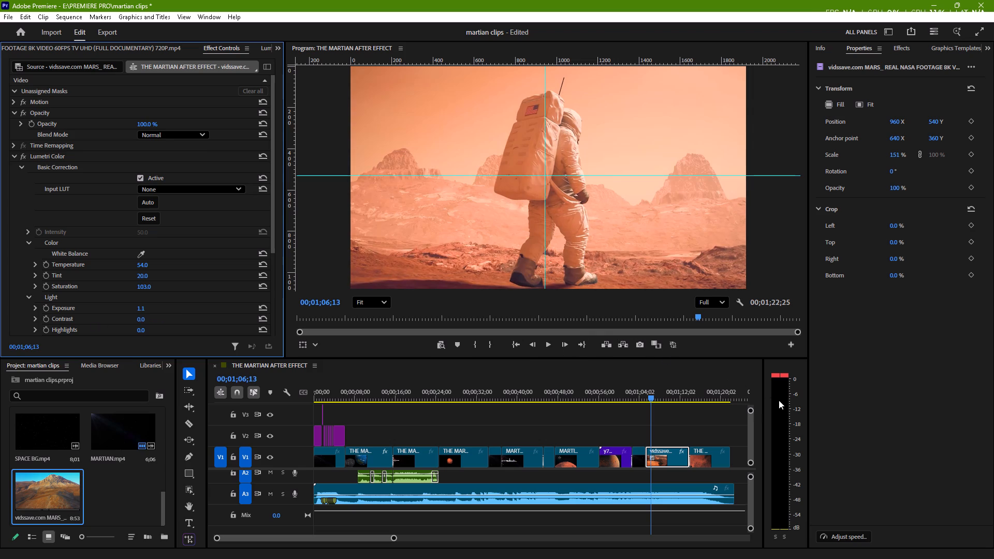
Play back the graded astronaut shot from 00;01;06;13 to about 00;01;09;23.
{"action": "key", "text": "space"}
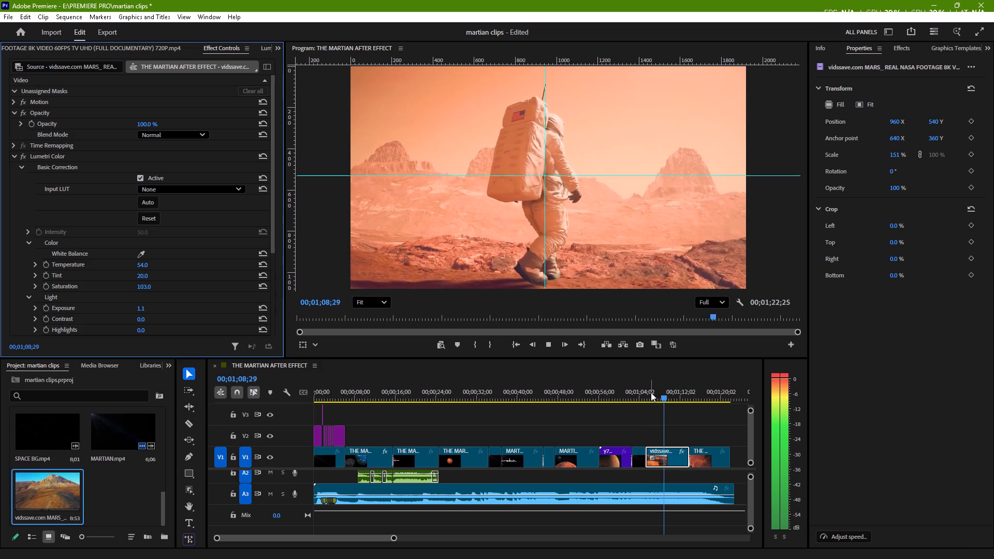
{"action": "key", "text": "space"}
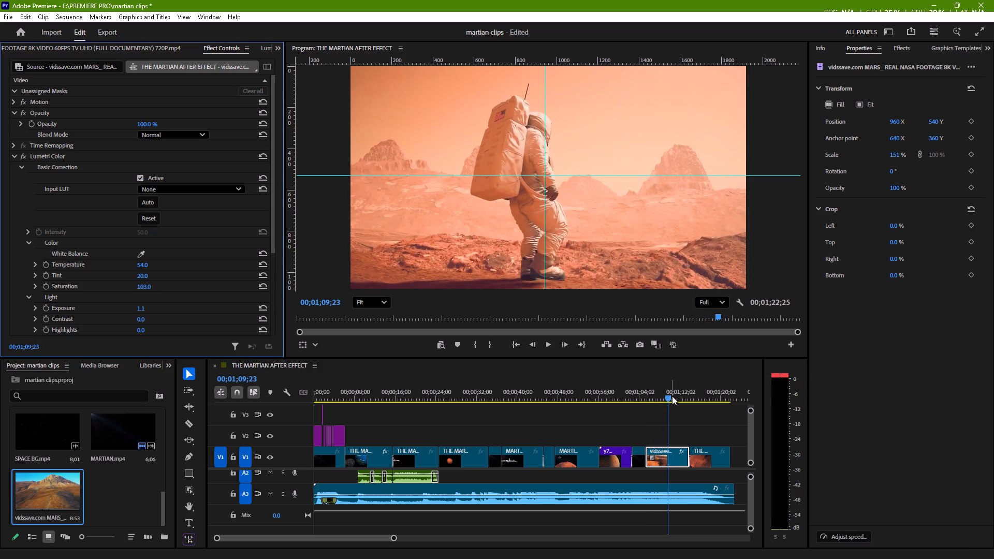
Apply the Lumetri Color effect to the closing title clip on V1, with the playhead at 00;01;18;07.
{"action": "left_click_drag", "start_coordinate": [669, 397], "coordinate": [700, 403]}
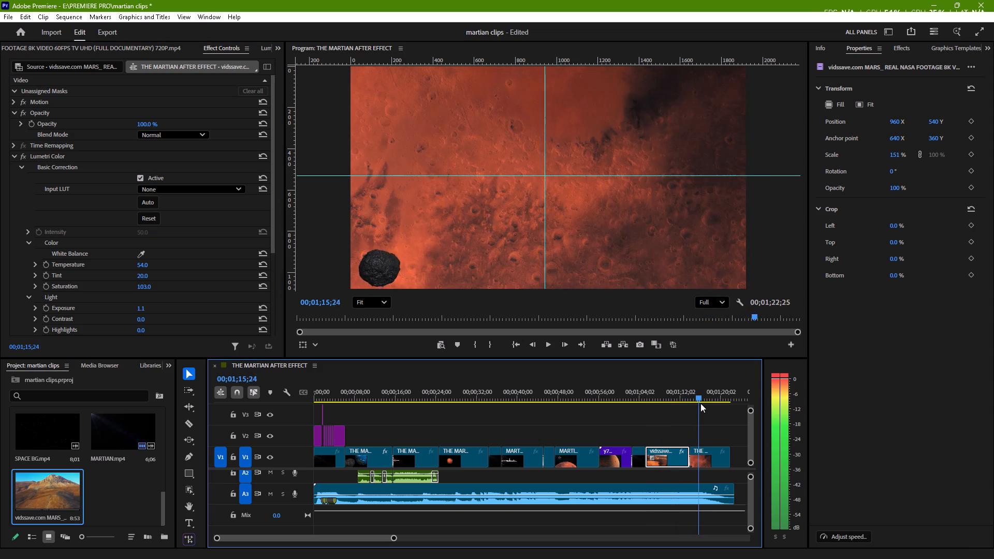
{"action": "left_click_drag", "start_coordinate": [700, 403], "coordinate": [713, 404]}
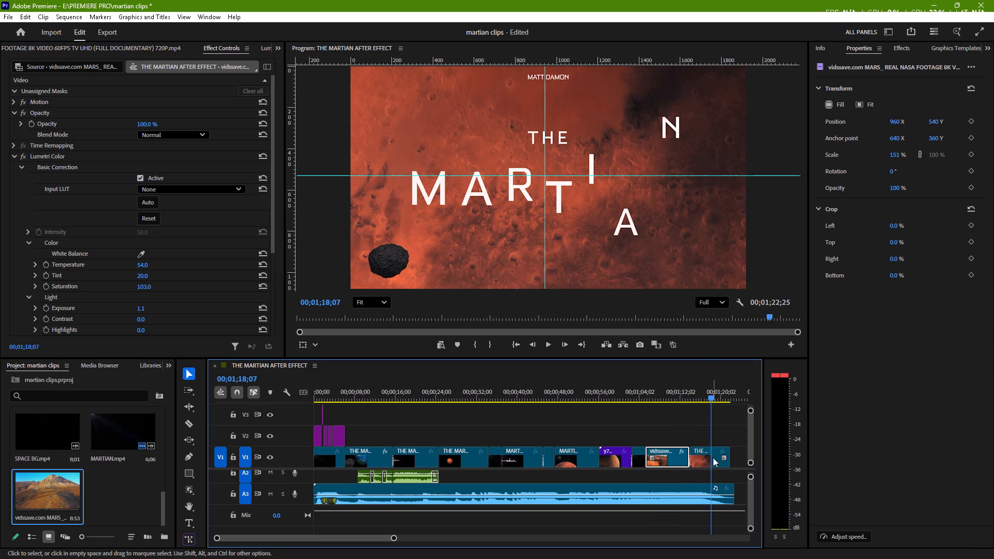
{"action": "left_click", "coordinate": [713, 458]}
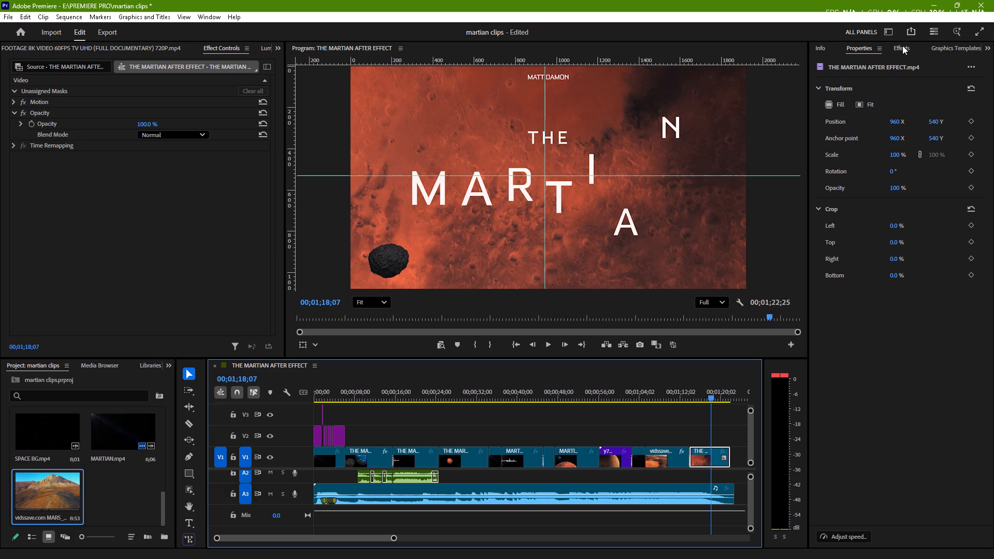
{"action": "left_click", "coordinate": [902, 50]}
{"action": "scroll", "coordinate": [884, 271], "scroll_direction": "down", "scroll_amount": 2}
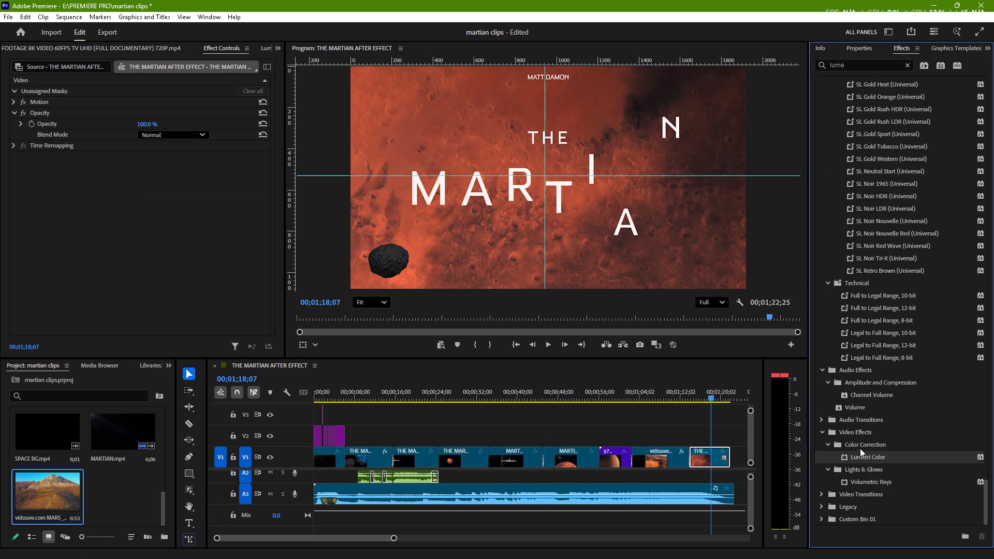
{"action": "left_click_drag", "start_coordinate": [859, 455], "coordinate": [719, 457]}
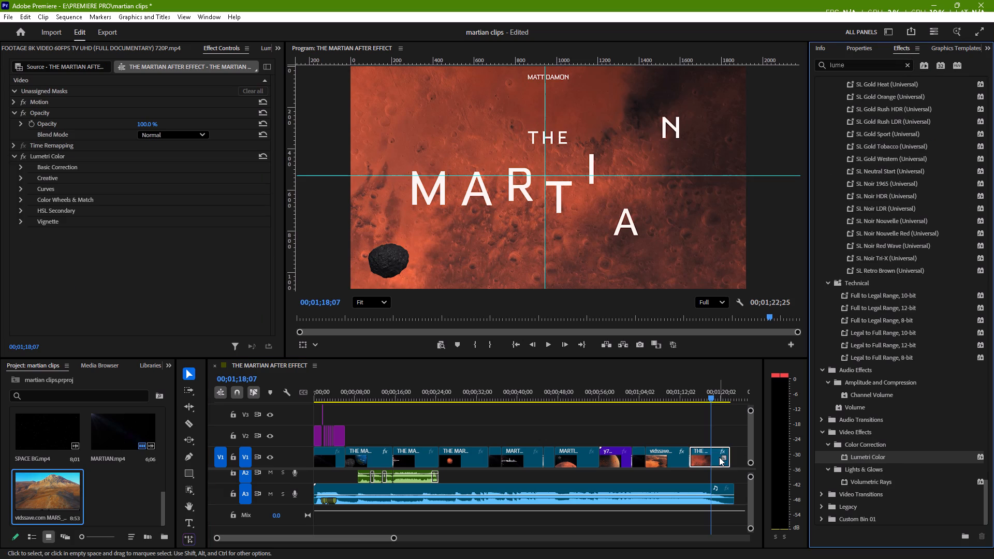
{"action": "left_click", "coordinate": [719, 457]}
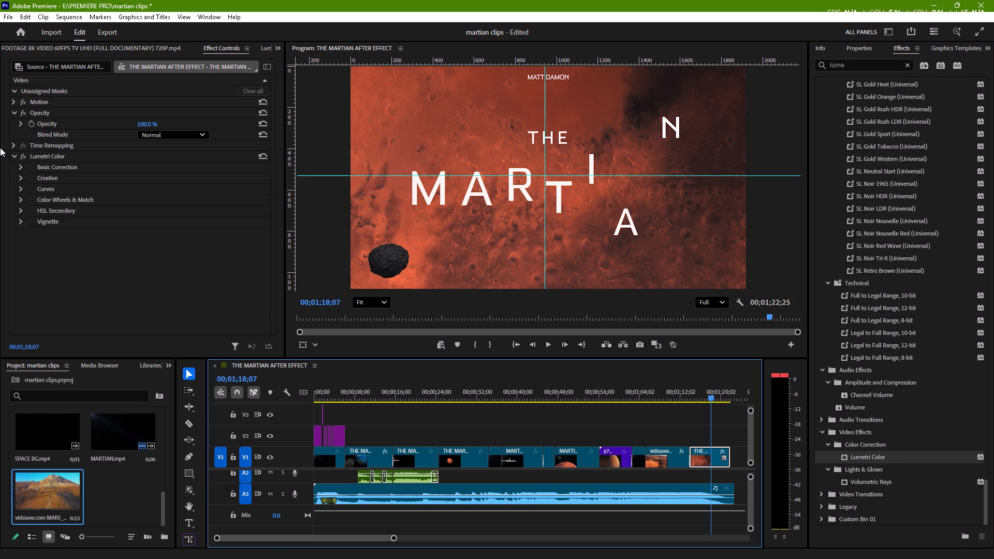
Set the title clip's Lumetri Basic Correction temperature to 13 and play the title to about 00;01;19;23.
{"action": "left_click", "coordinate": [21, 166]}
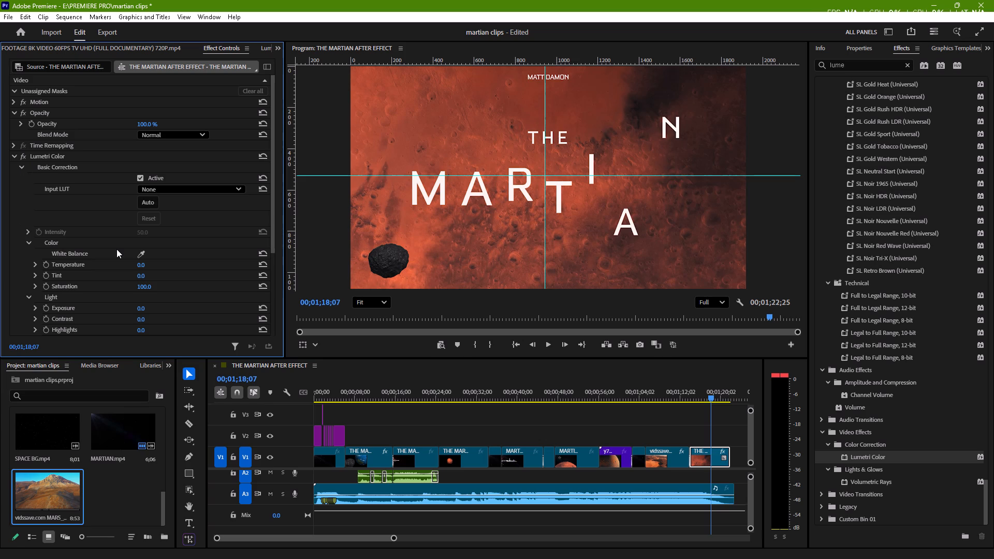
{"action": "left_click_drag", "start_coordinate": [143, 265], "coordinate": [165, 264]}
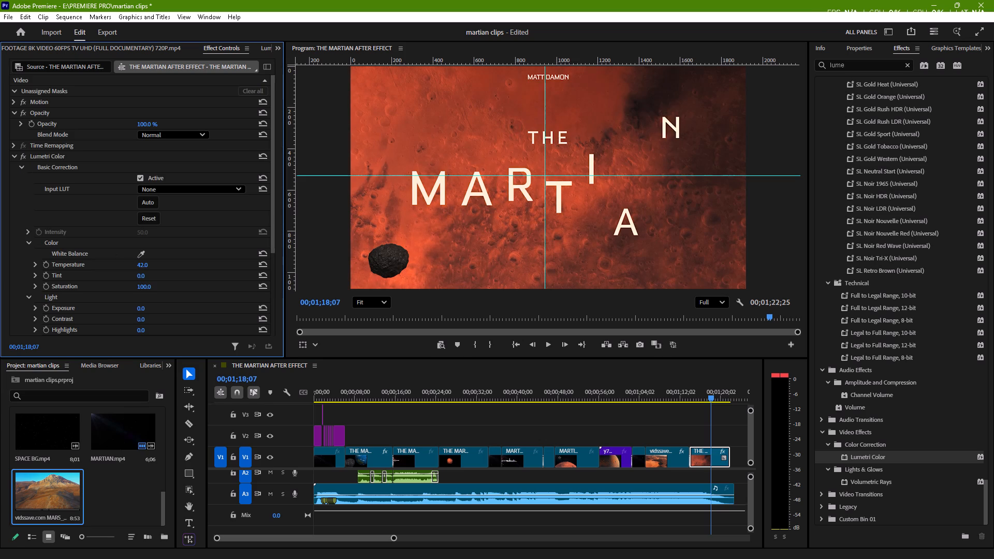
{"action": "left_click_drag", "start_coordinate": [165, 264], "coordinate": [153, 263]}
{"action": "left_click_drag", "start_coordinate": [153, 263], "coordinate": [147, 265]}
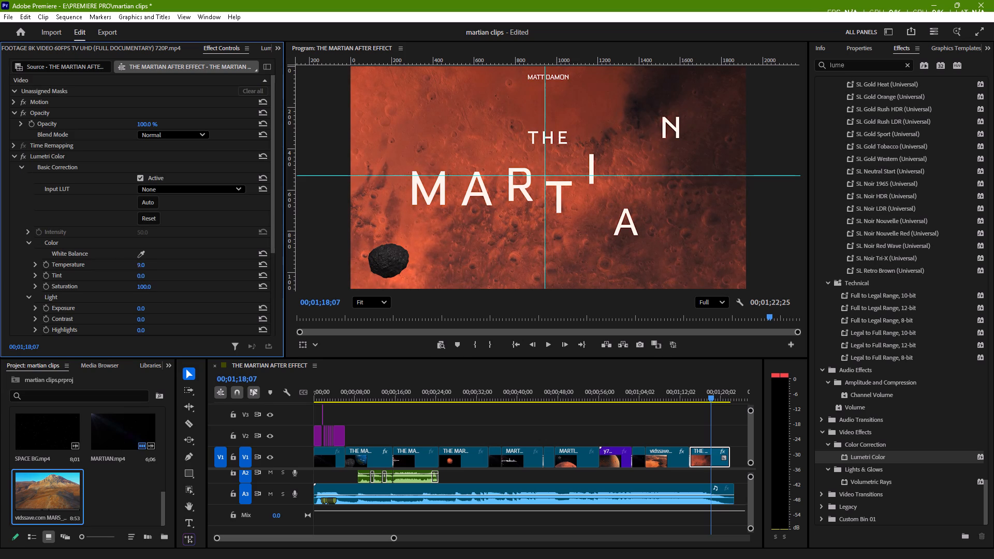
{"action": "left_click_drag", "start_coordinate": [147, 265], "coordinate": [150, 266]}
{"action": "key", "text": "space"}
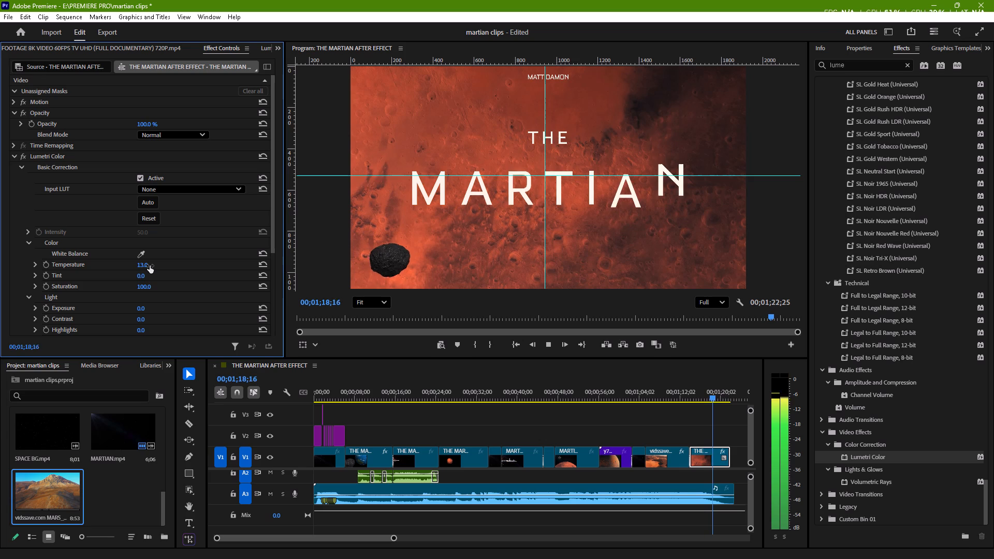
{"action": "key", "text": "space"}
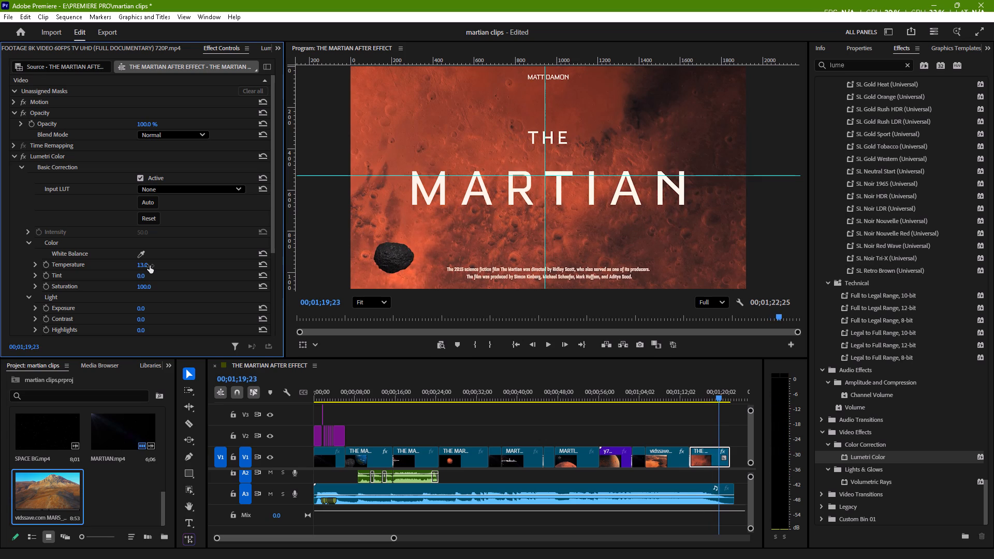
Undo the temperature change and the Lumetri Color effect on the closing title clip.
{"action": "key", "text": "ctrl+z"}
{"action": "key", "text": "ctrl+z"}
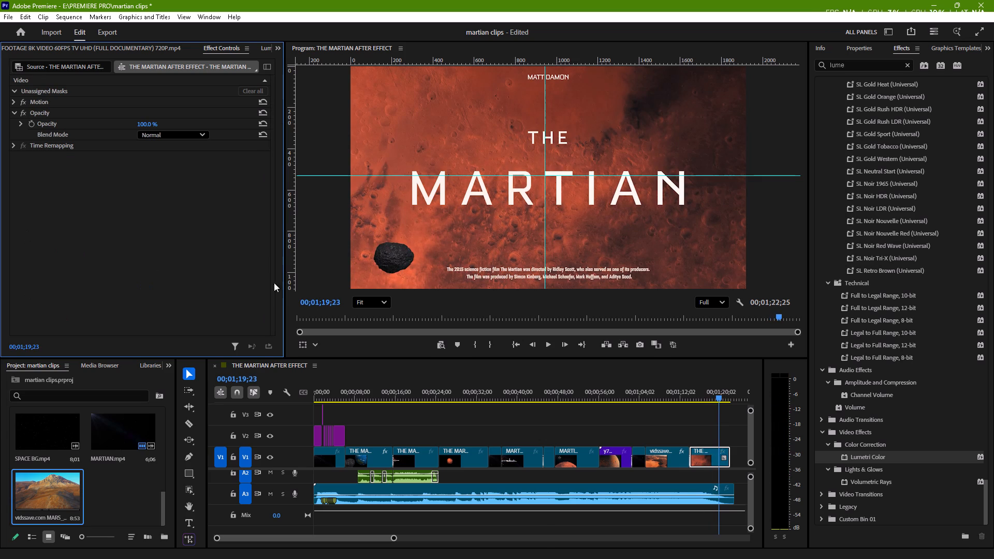
Save the project.
{"action": "key", "text": "ctrl+s"}
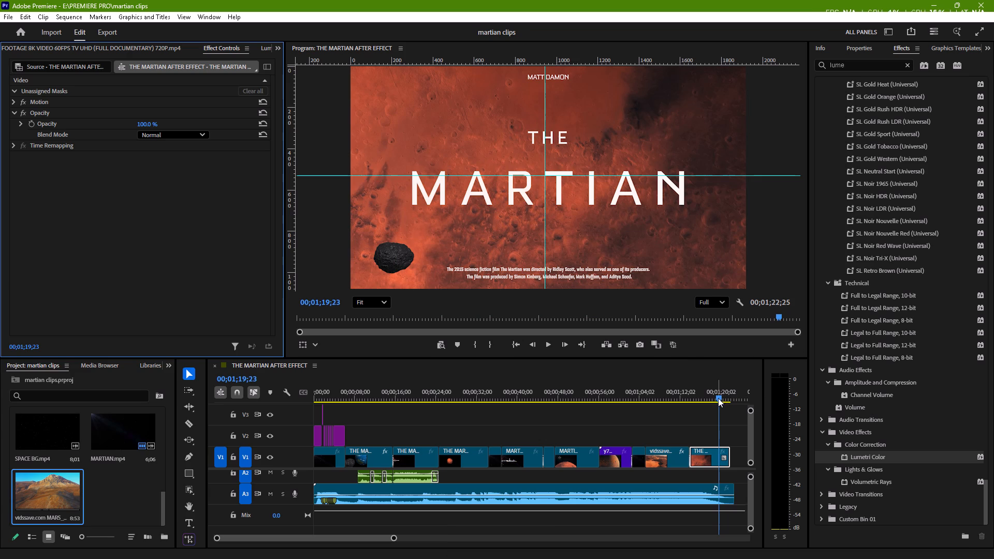
Play back the sequence from its start to about 00;00;15;23 to review the opening shots.
{"action": "left_click_drag", "start_coordinate": [718, 399], "coordinate": [662, 412]}
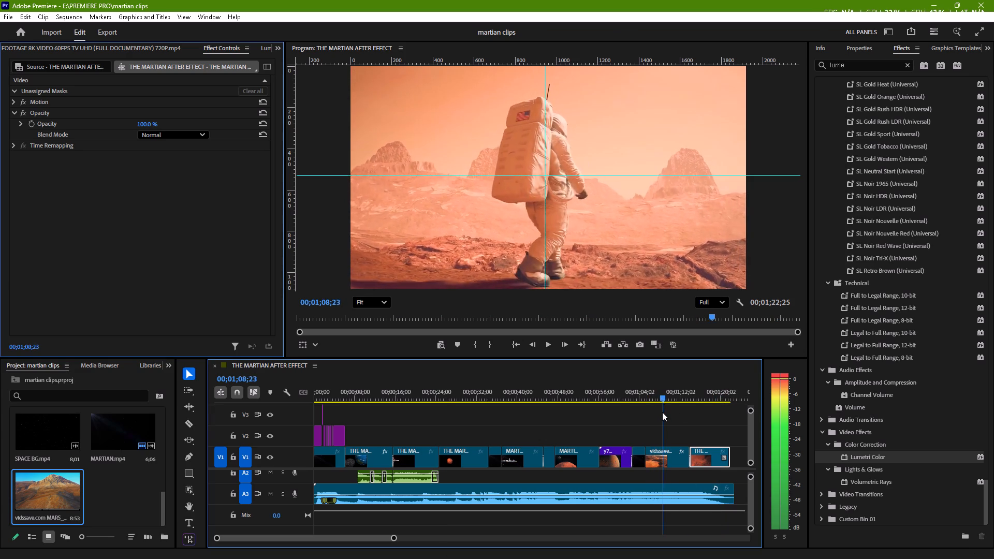
{"action": "left_click_drag", "start_coordinate": [662, 412], "coordinate": [294, 440]}
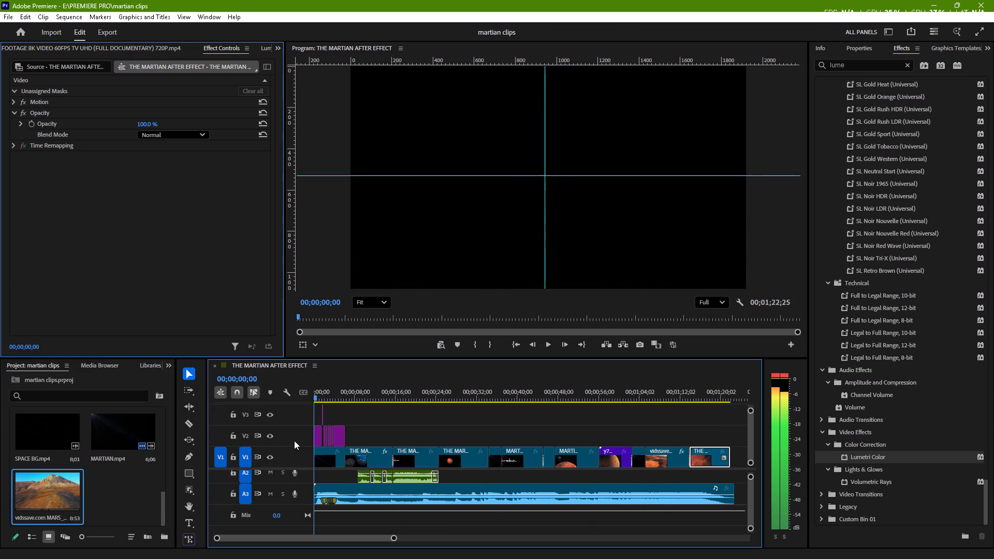
{"action": "left_click_drag", "start_coordinate": [294, 440], "coordinate": [187, 438]}
{"action": "key", "text": "space"}
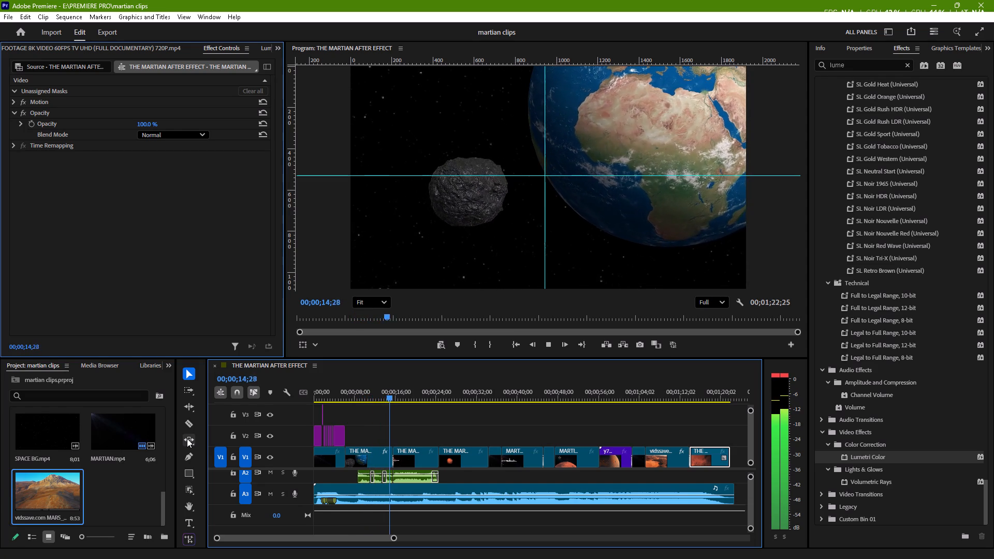
{"action": "key", "text": "space"}
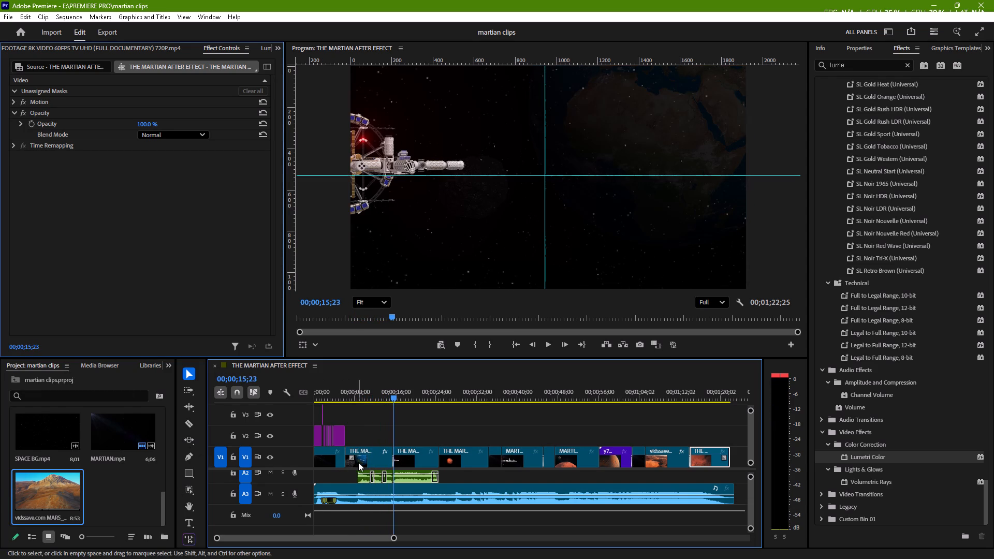
Delete the existing Percent Blur keyframes from the Camera Blur effect on the asteroid-and-Earth clip, suppressing future deletion warnings.
{"action": "left_click", "coordinate": [360, 462]}
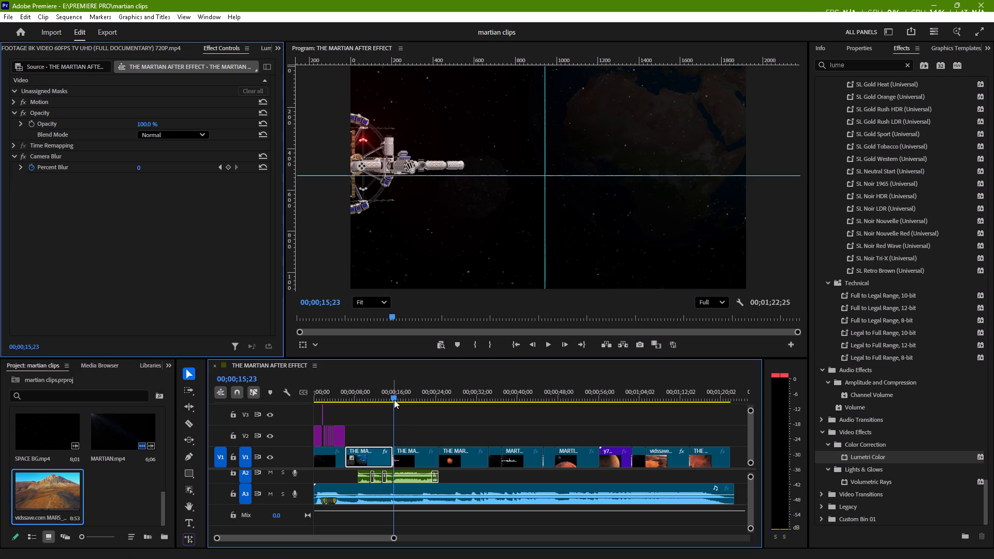
{"action": "left_click_drag", "start_coordinate": [394, 400], "coordinate": [381, 404]}
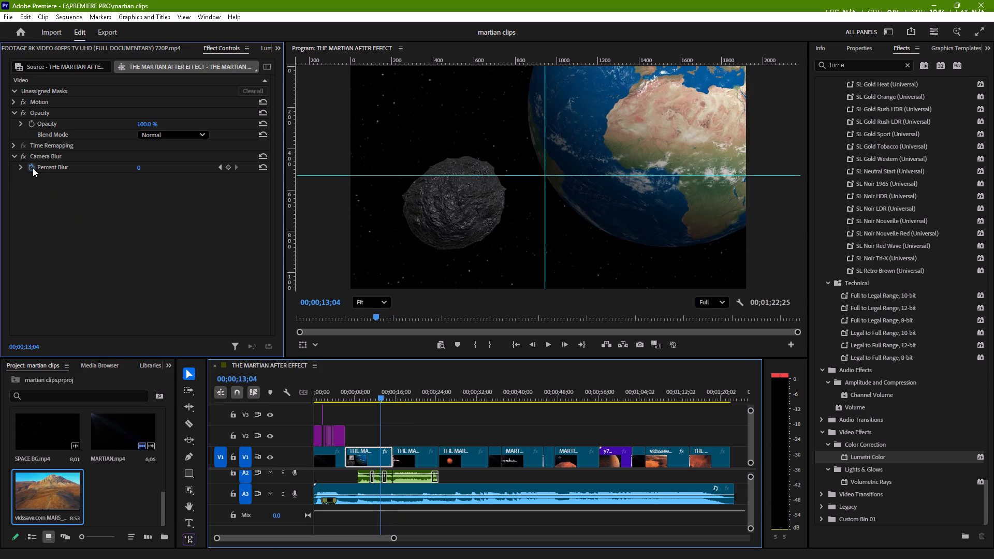
{"action": "left_click", "coordinate": [33, 168]}
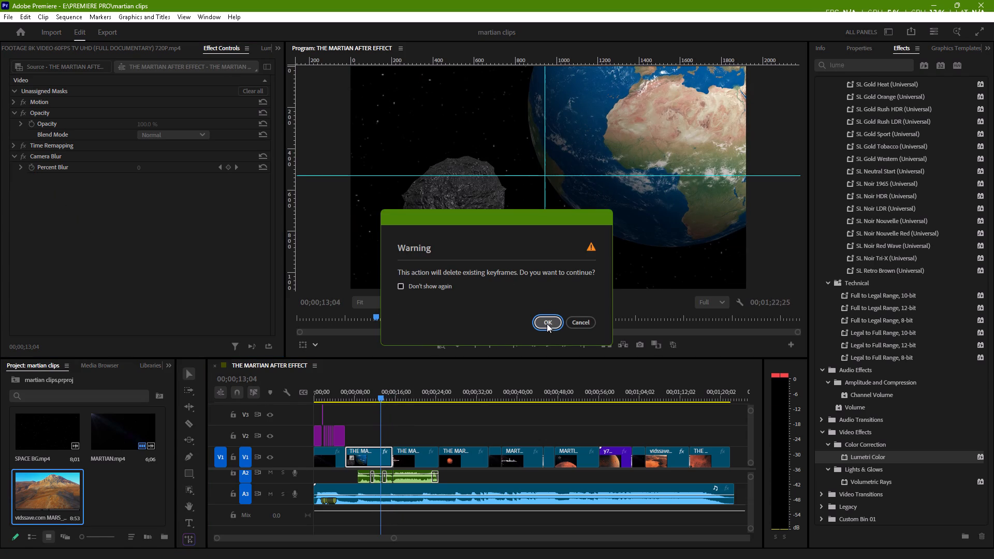
{"action": "left_click", "coordinate": [402, 287]}
{"action": "left_click", "coordinate": [540, 321]}
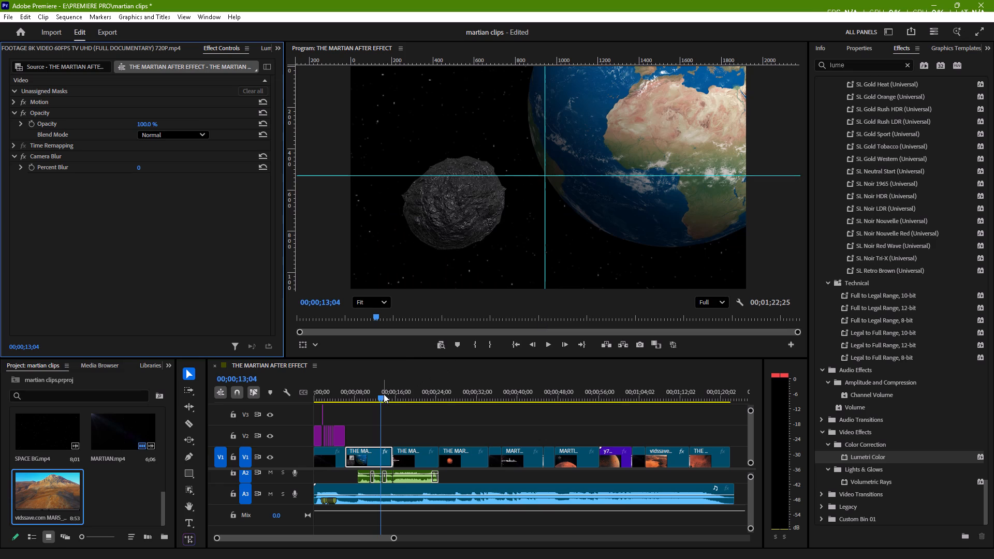
Set the asteroid clip's Camera Blur Percent Blur to 1 and keyframe it at the clip's start, 00;00;06;09.
{"action": "left_click_drag", "start_coordinate": [381, 396], "coordinate": [349, 399]}
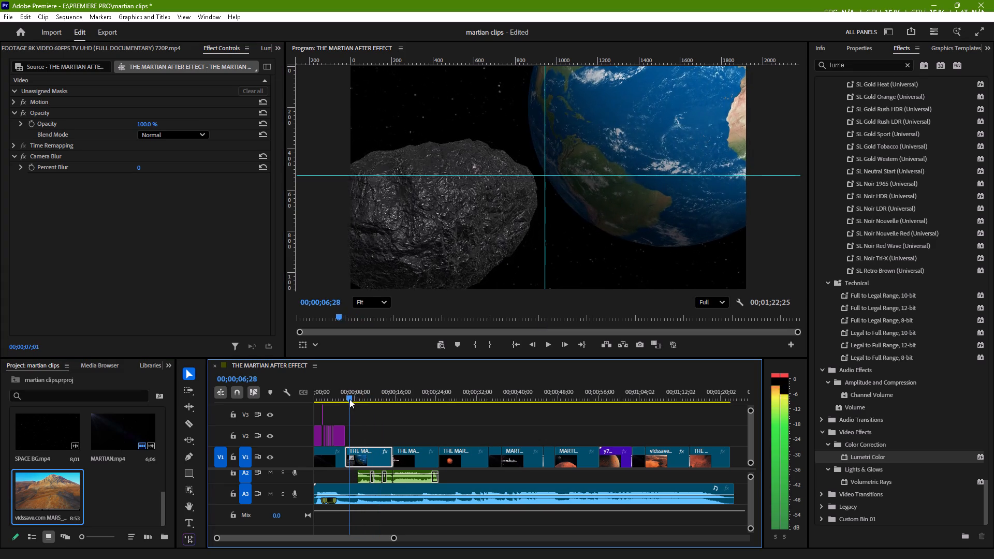
{"action": "left_click_drag", "start_coordinate": [349, 399], "coordinate": [345, 401]}
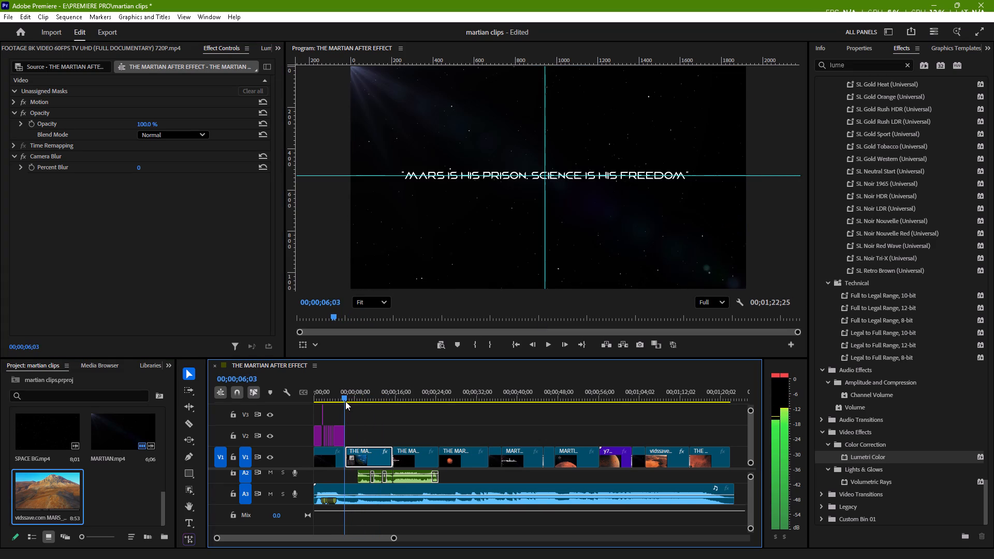
{"action": "left_click_drag", "start_coordinate": [345, 401], "coordinate": [348, 400]}
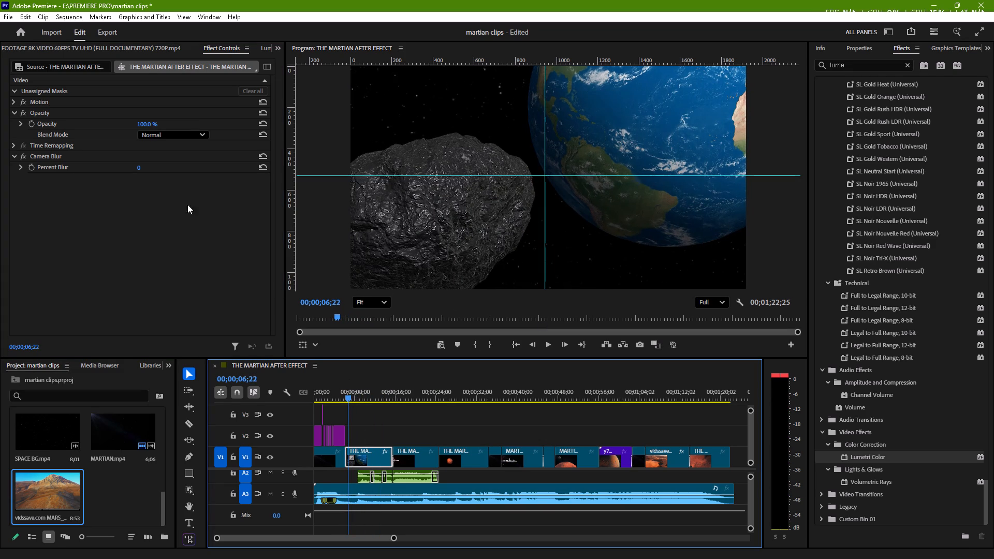
{"action": "left_click", "coordinate": [138, 169]}
{"action": "key", "text": "1"}
{"action": "key", "text": "Return"}
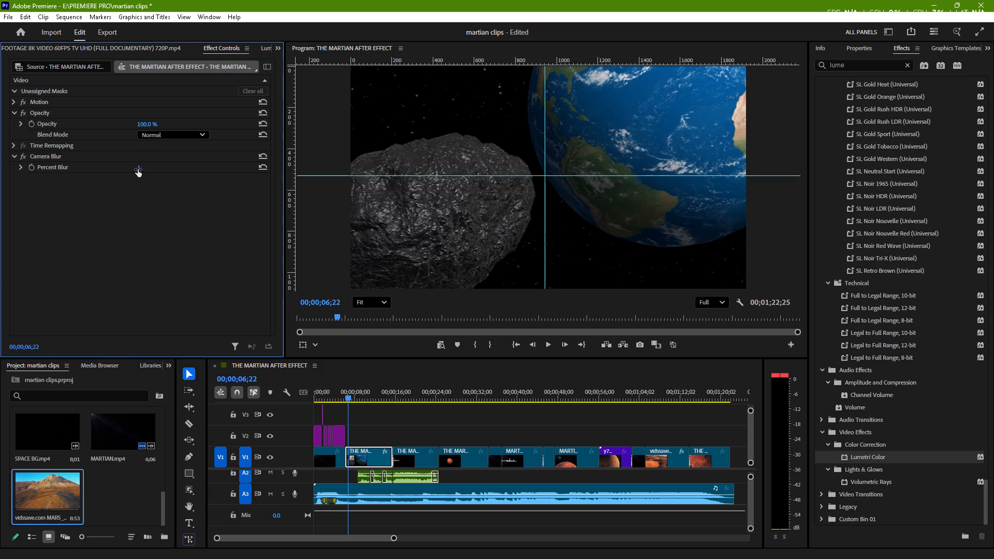
{"action": "left_click", "coordinate": [346, 395]}
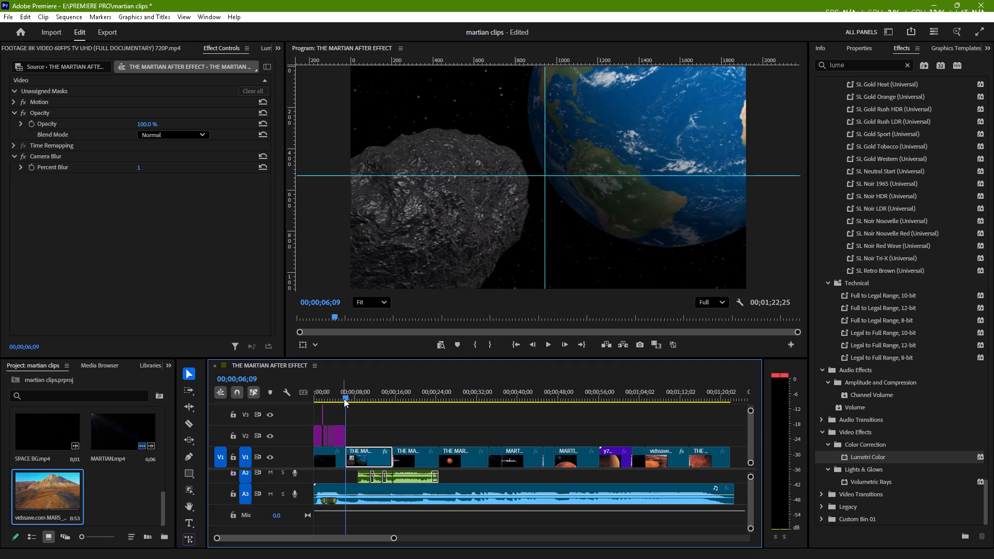
{"action": "left_click", "coordinate": [31, 168]}
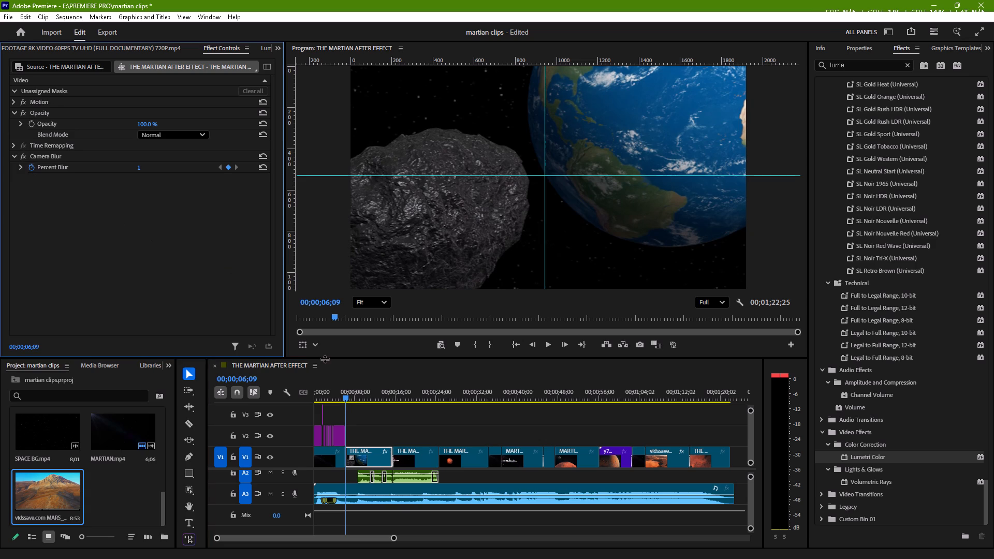
Add a Percent Blur keyframe of 0 at 00;00;06;25 on the asteroid clip.
{"action": "left_click_drag", "start_coordinate": [345, 394], "coordinate": [347, 394]}
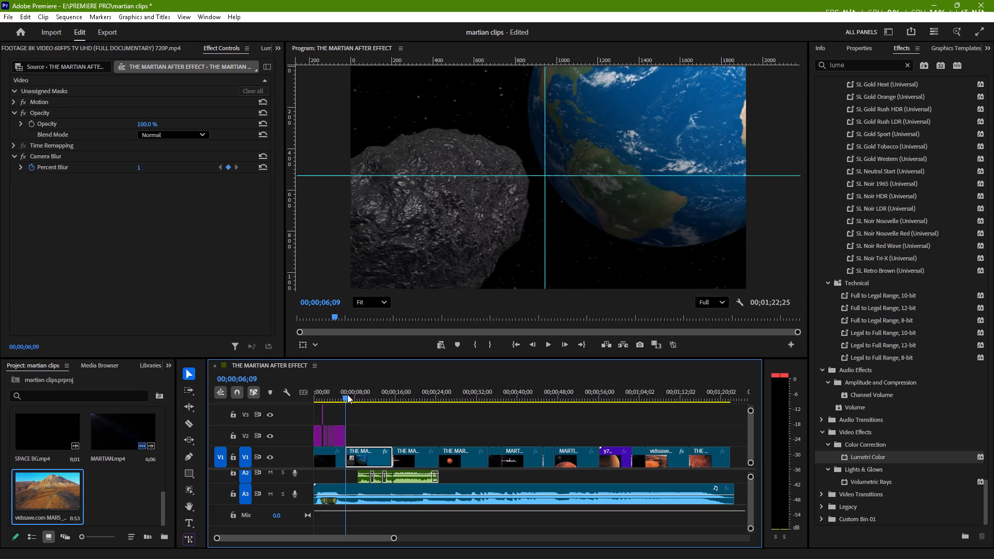
{"action": "left_click_drag", "start_coordinate": [347, 394], "coordinate": [350, 394]}
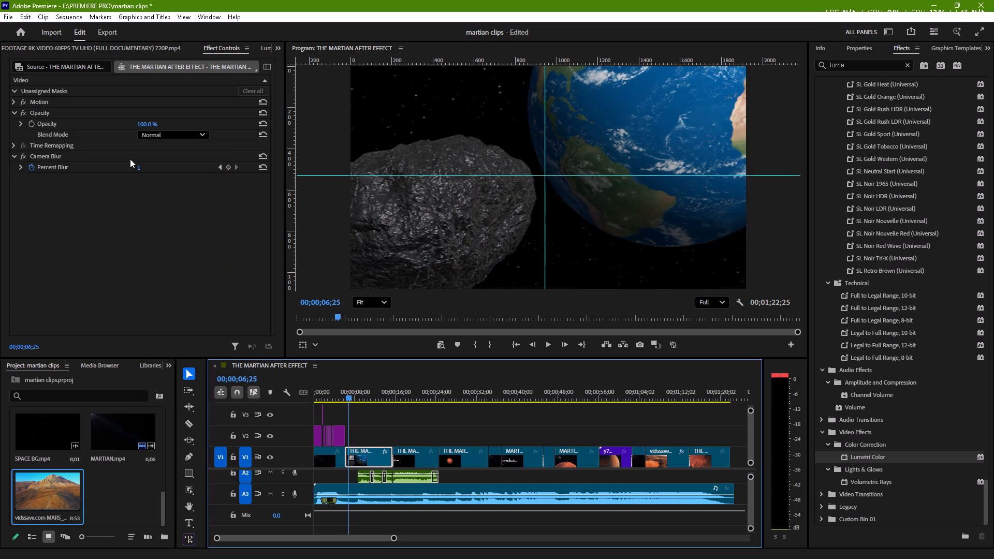
{"action": "left_click", "coordinate": [139, 168]}
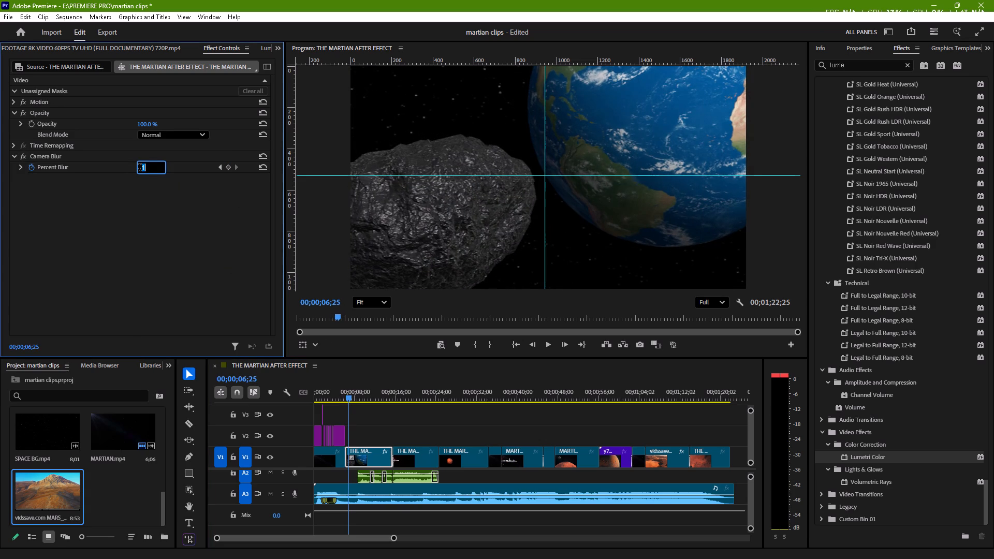
{"action": "key", "text": "0"}
{"action": "key", "text": "Return"}
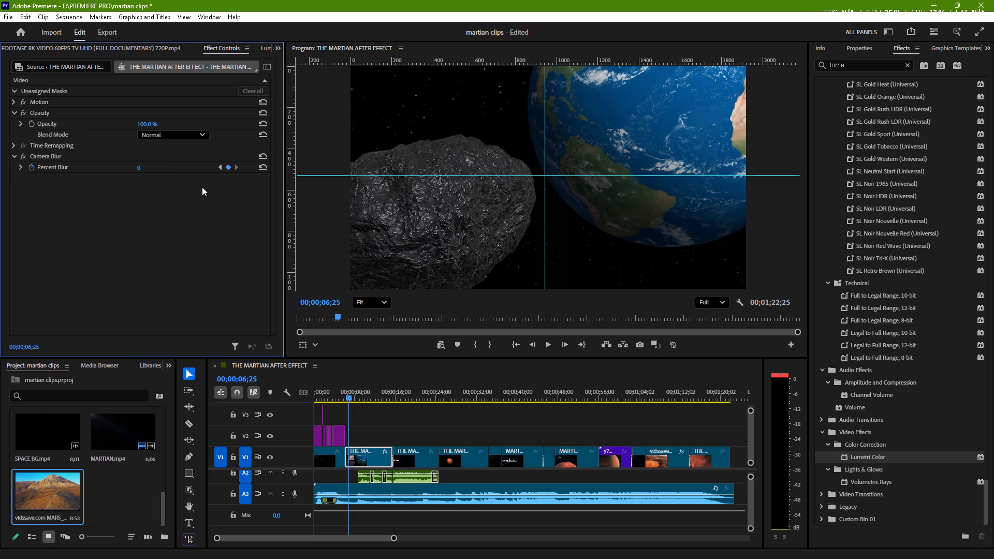
Play back from 00;00;06;09 to about 00;00;19;13 to review the asteroid clip's blur and the following spacecraft shot.
{"action": "left_click", "coordinate": [348, 396]}
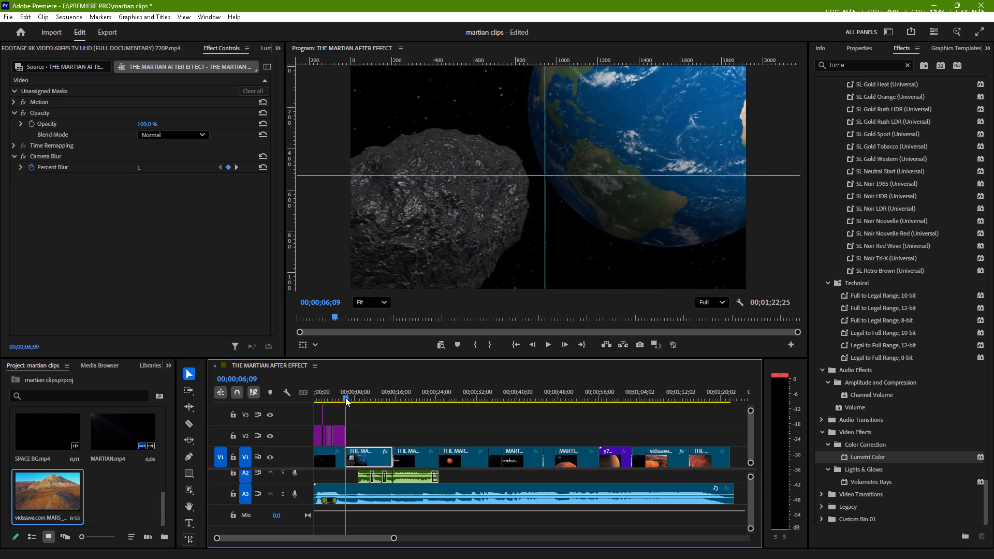
{"action": "key", "text": "space"}
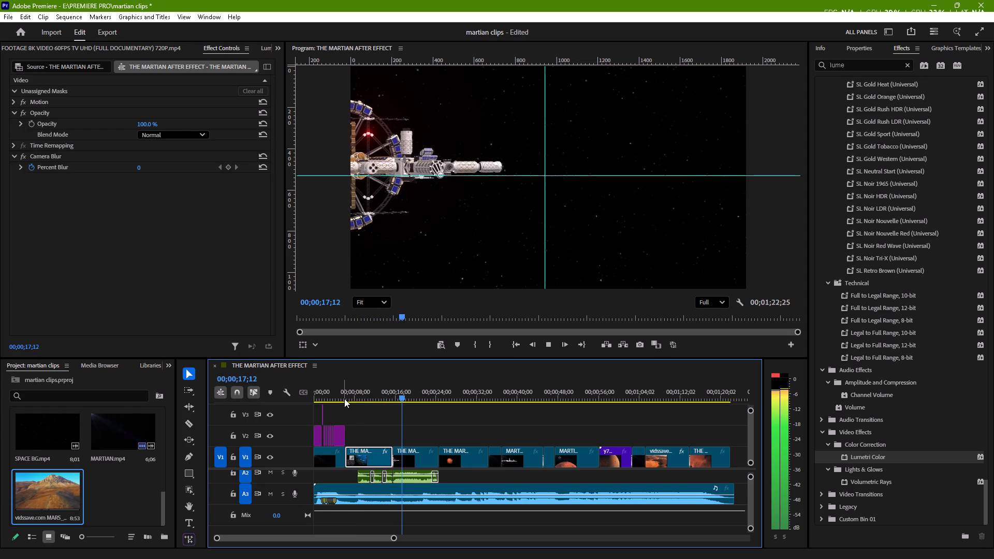
{"action": "key", "text": "space"}
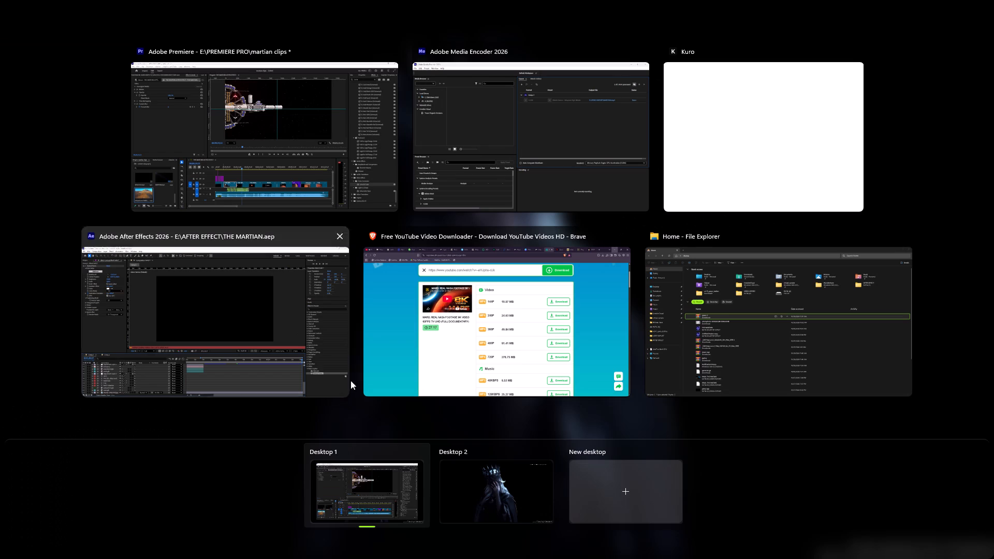
{"action": "left_click", "coordinate": [325, 130]}
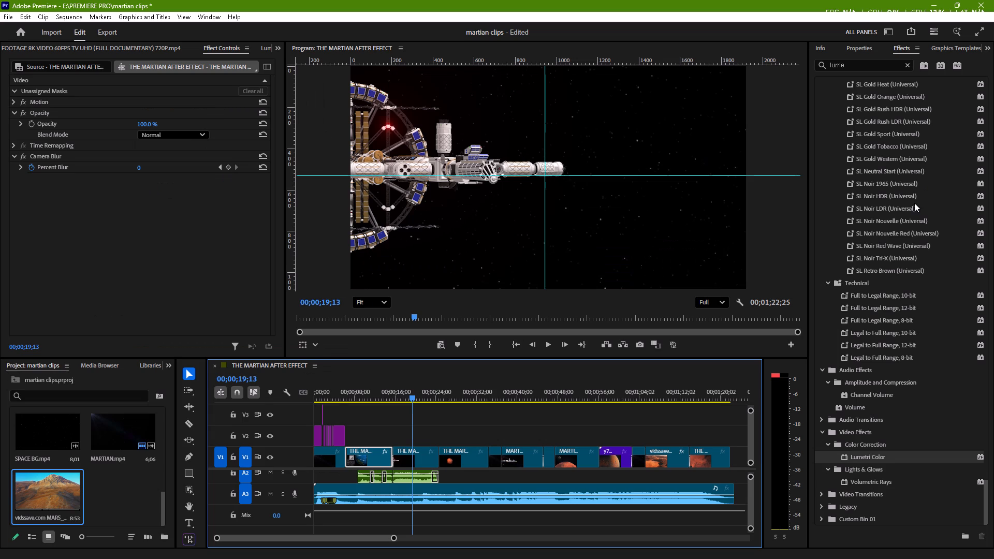
Search the effects for "shake" and apply Camera Shake to the spacecraft clip after the asteroid shot.
{"action": "left_click_drag", "start_coordinate": [847, 68], "coordinate": [820, 71]}
{"action": "type", "text": "shak"}
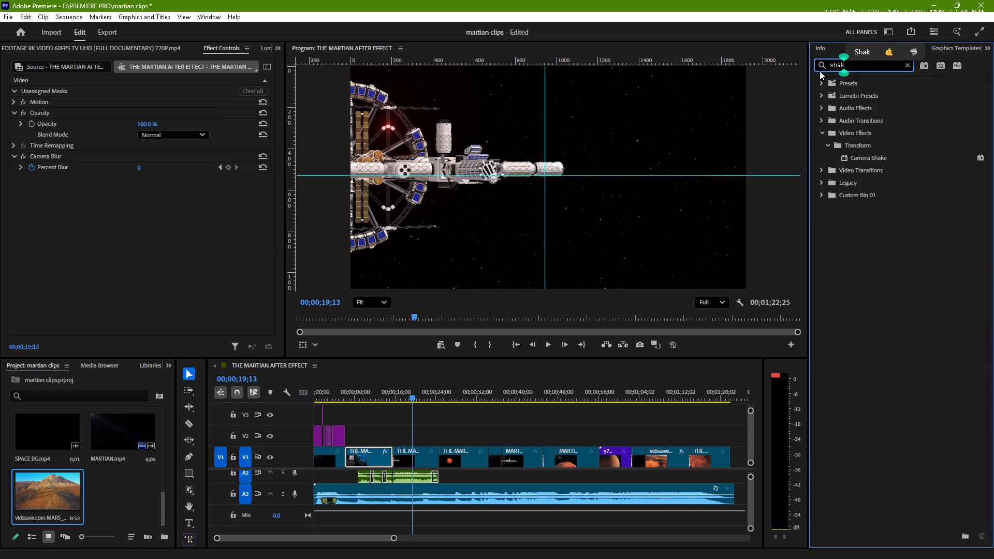
{"action": "key", "text": "e"}
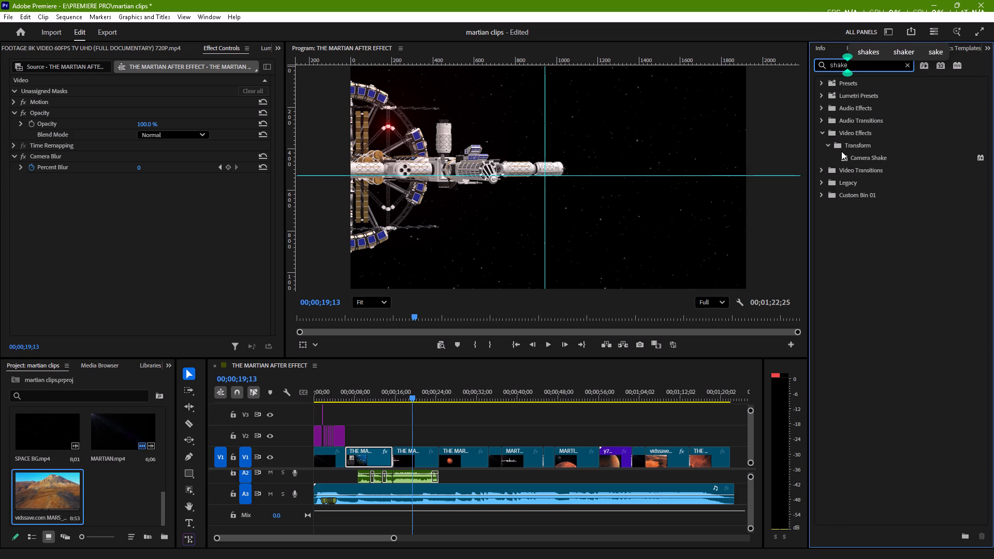
{"action": "left_click_drag", "start_coordinate": [852, 159], "coordinate": [549, 348]}
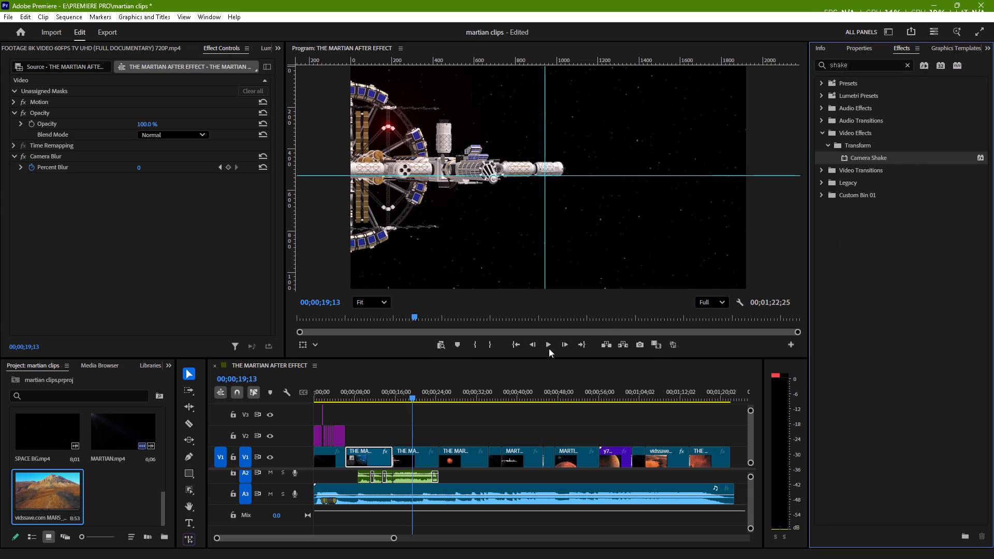
{"action": "left_click_drag", "start_coordinate": [549, 348], "coordinate": [416, 454]}
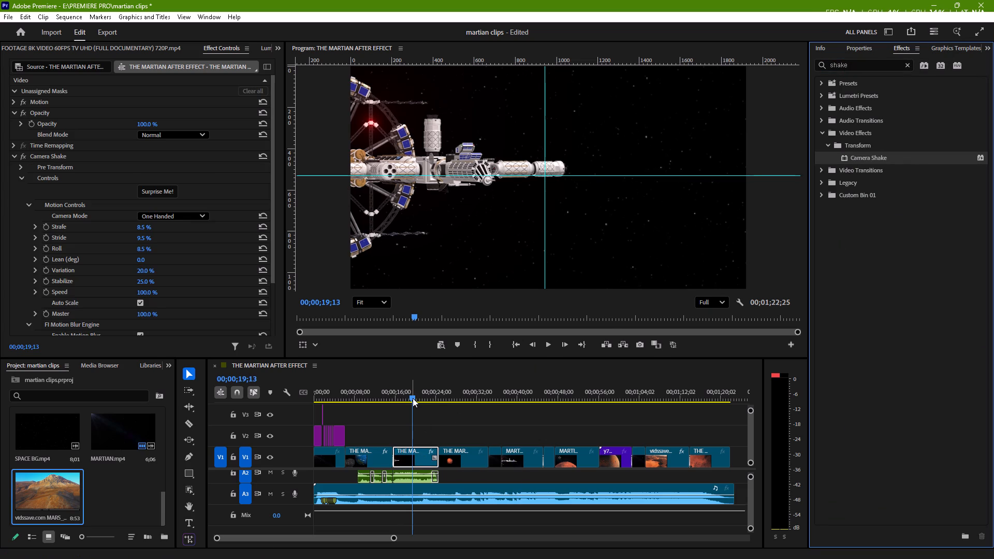
Play back the spacecraft clip through to about 00;00;25;13, and replay its opening to about 00;00;17;26, to check the camera shake.
{"action": "left_click_drag", "start_coordinate": [413, 398], "coordinate": [394, 405]}
{"action": "key", "text": "space"}
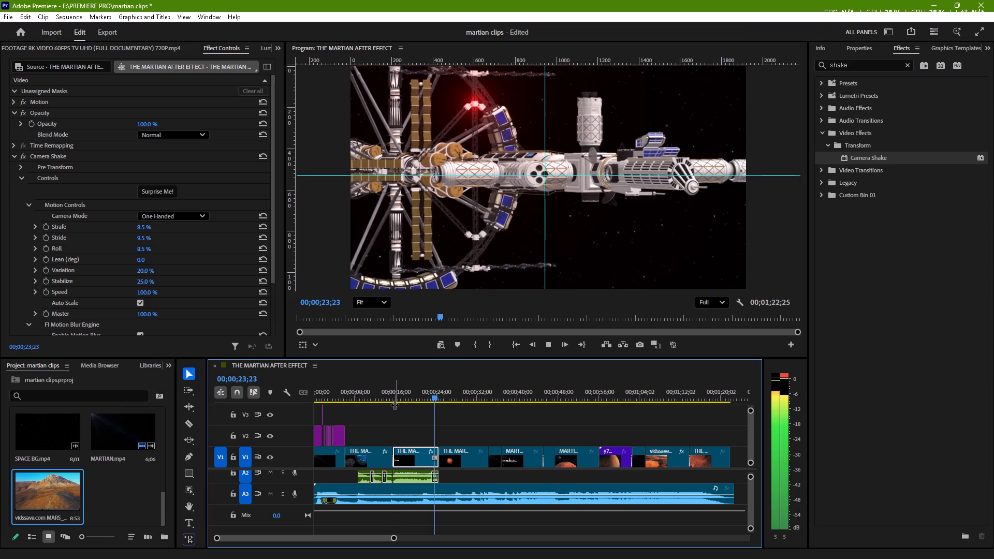
{"action": "key", "text": "space"}
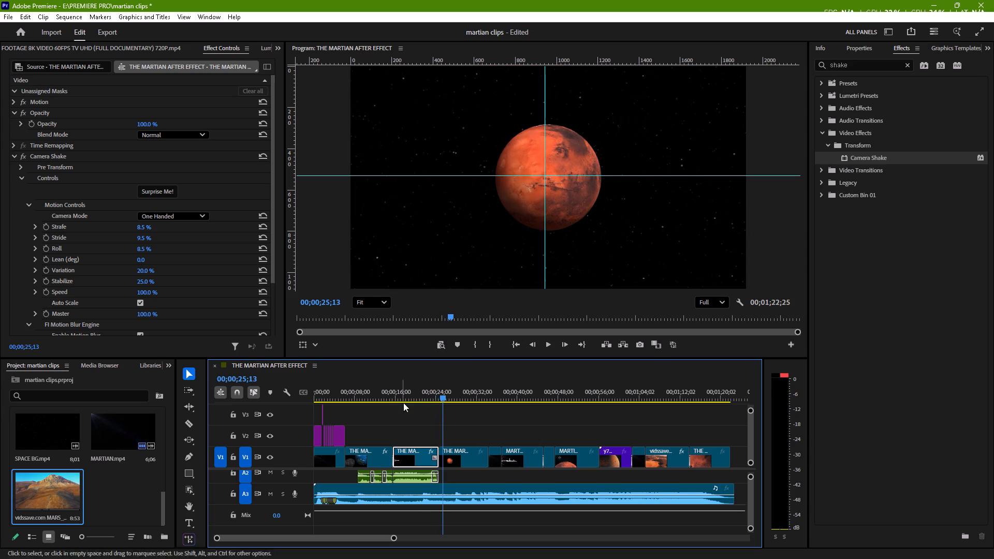
{"action": "left_click_drag", "start_coordinate": [444, 398], "coordinate": [406, 403]}
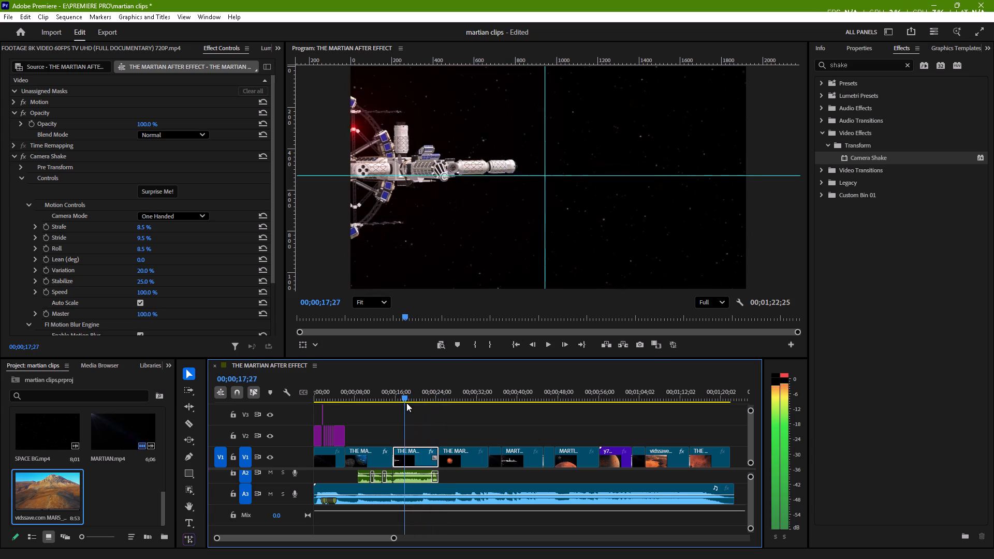
{"action": "left_click_drag", "start_coordinate": [406, 403], "coordinate": [388, 405]}
{"action": "key", "text": "space"}
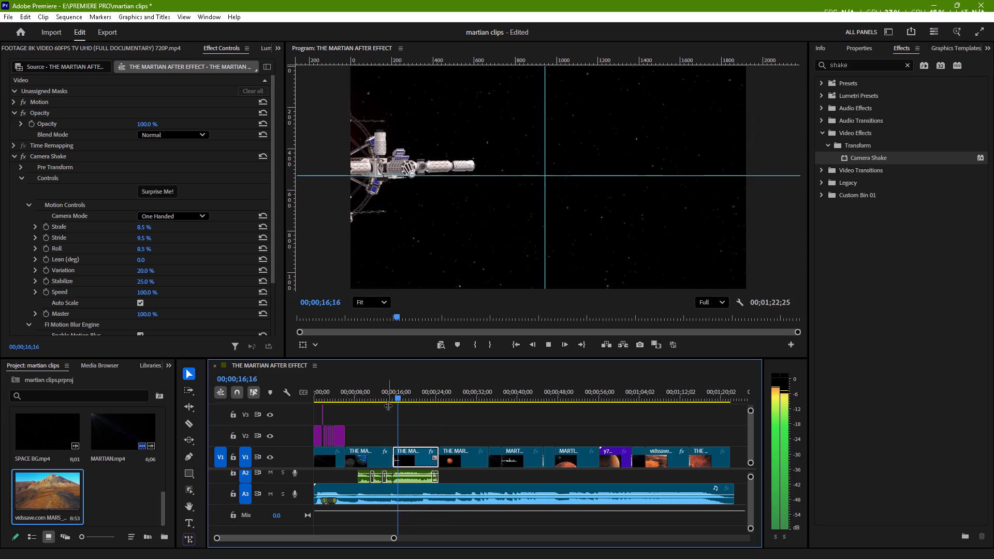
{"action": "key", "text": "space"}
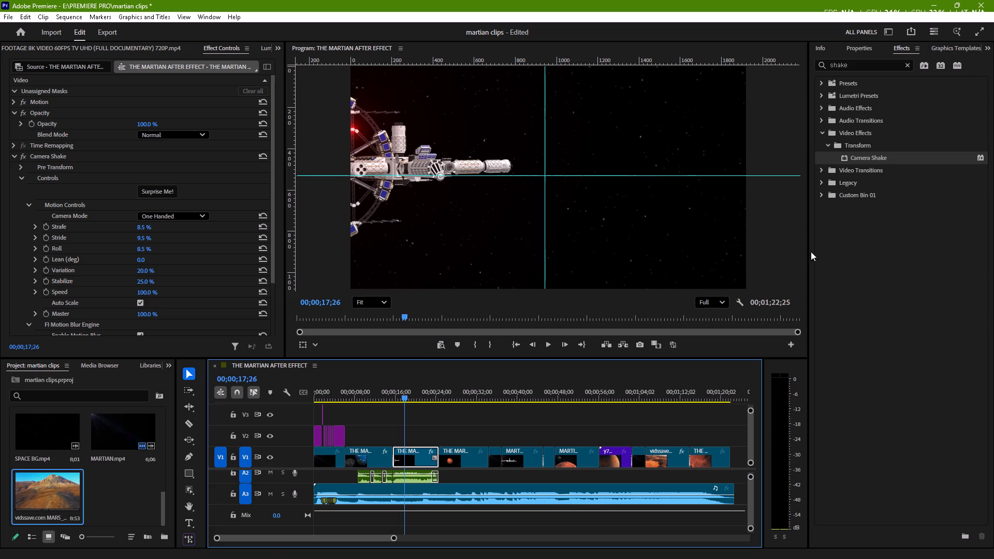
Apply the Camera Shake effect to the asteroid-and-Earth clip.
{"action": "left_click_drag", "start_coordinate": [403, 397], "coordinate": [377, 404]}
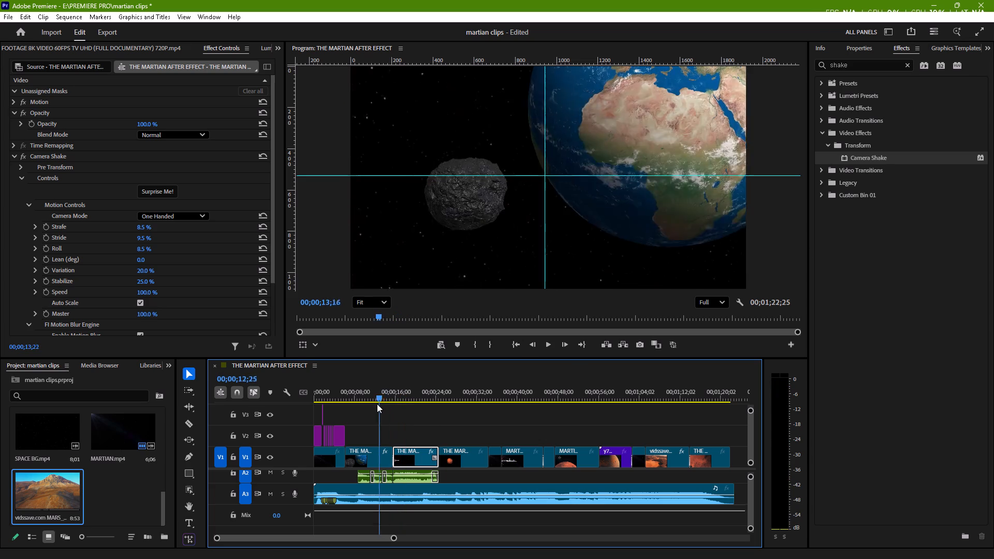
{"action": "left_click_drag", "start_coordinate": [377, 404], "coordinate": [370, 405]}
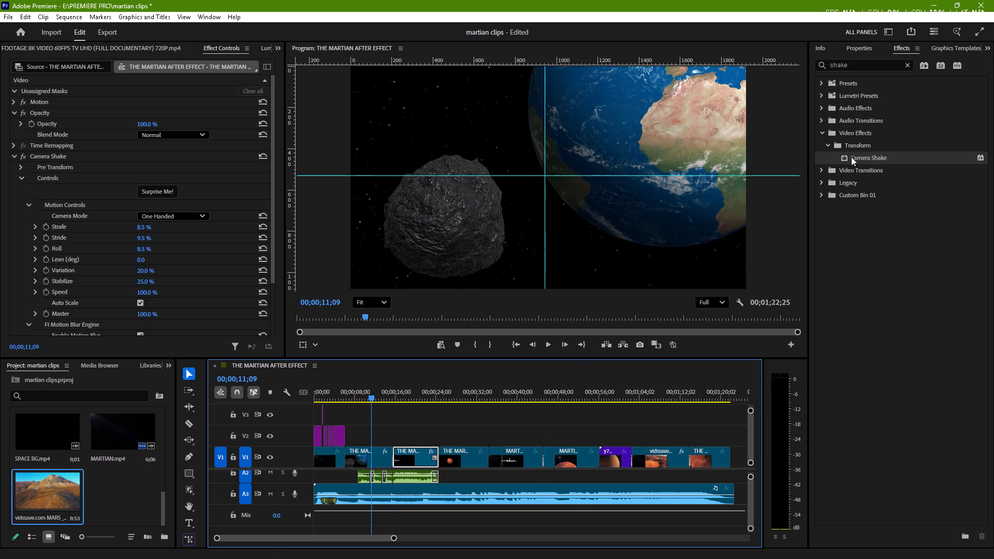
{"action": "left_click_drag", "start_coordinate": [851, 157], "coordinate": [370, 458]}
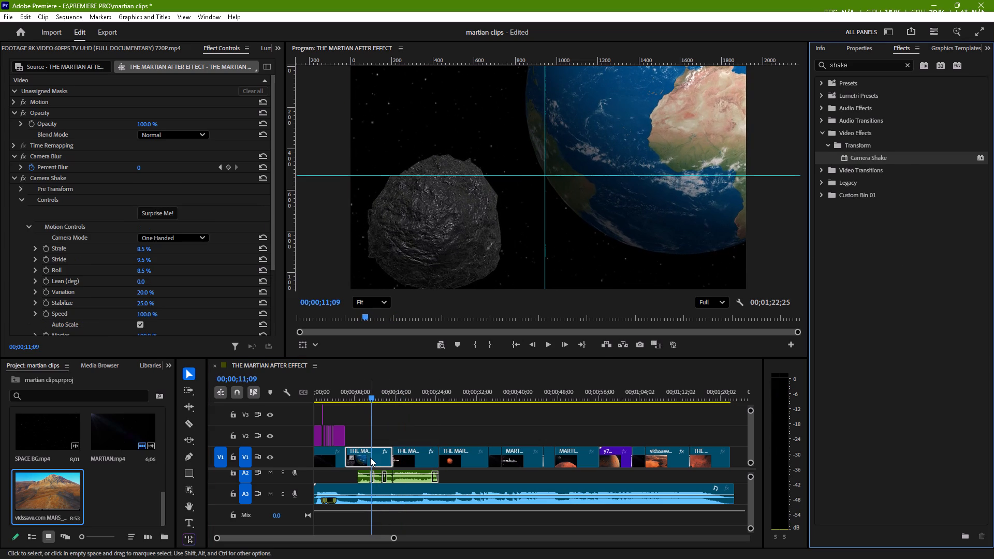
Play back from about 00;00;06;19 to about 00;00;18;11 to check the asteroid clip's camera shake.
{"action": "left_click_drag", "start_coordinate": [372, 395], "coordinate": [348, 396]}
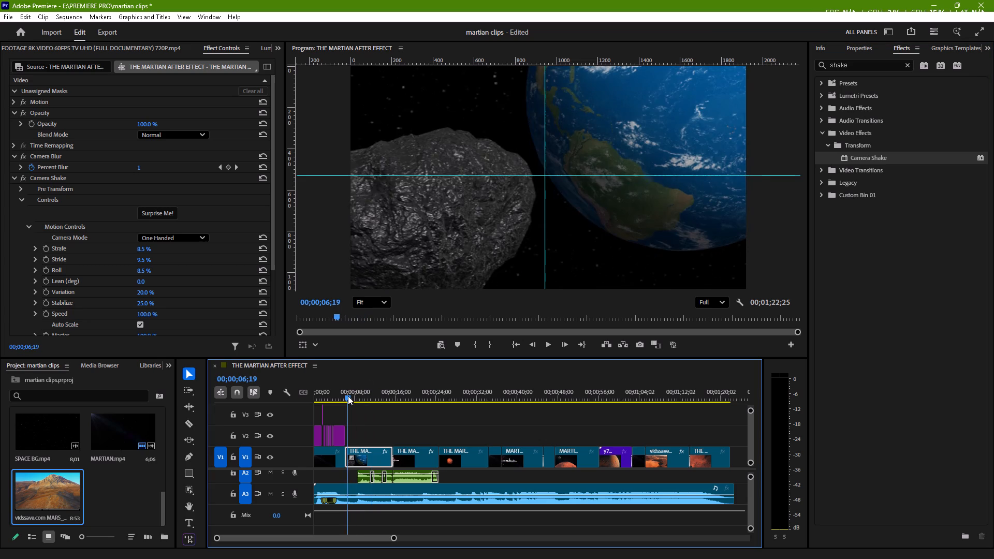
{"action": "left_click_drag", "start_coordinate": [348, 396], "coordinate": [348, 395]}
{"action": "key", "text": "space"}
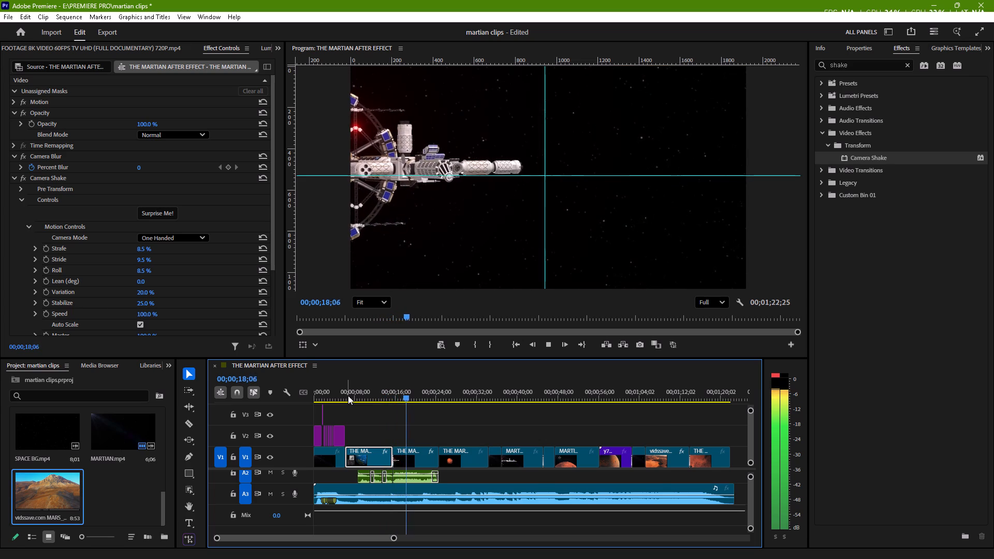
{"action": "key", "text": "space"}
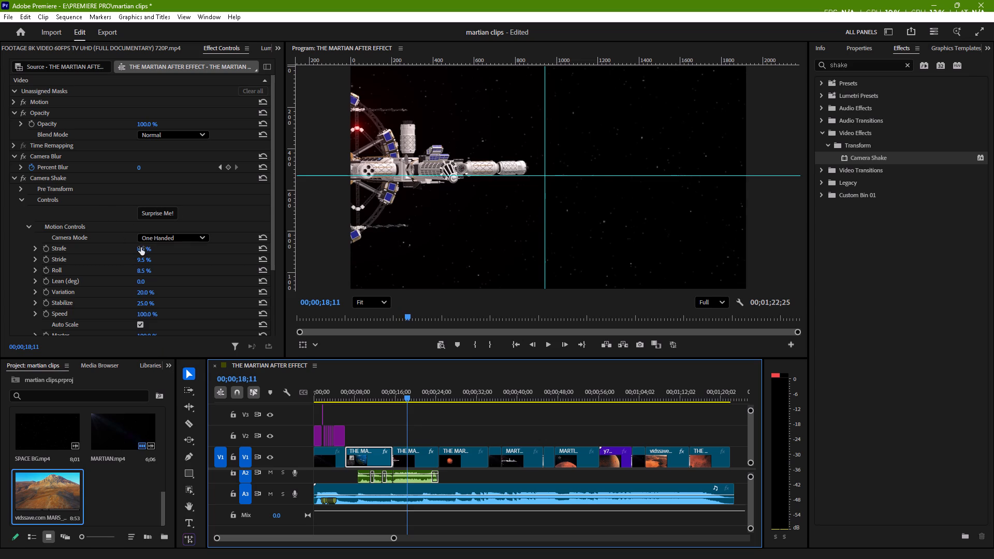
Set the Camera Shake Strafe on the asteroid clip to 5.0 %.
{"action": "left_click_drag", "start_coordinate": [141, 248], "coordinate": [135, 248]}
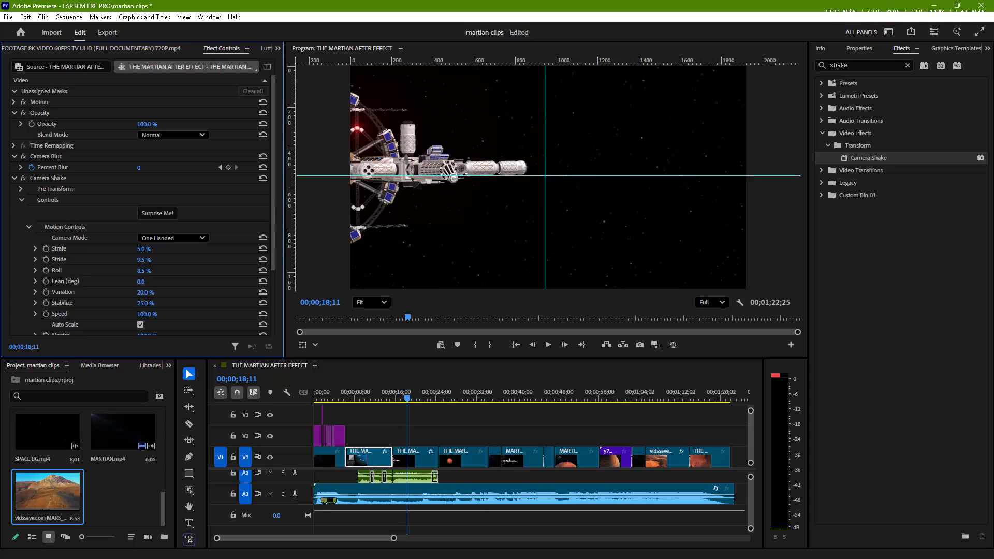
Set the asteroid clip's Camera Shake Strafe to 1.0 %, Stride to 2.0 % and Roll to 5.0 %.
{"action": "left_click_drag", "start_coordinate": [135, 248], "coordinate": [135, 248]}
{"action": "left_click_drag", "start_coordinate": [142, 259], "coordinate": [137, 262]}
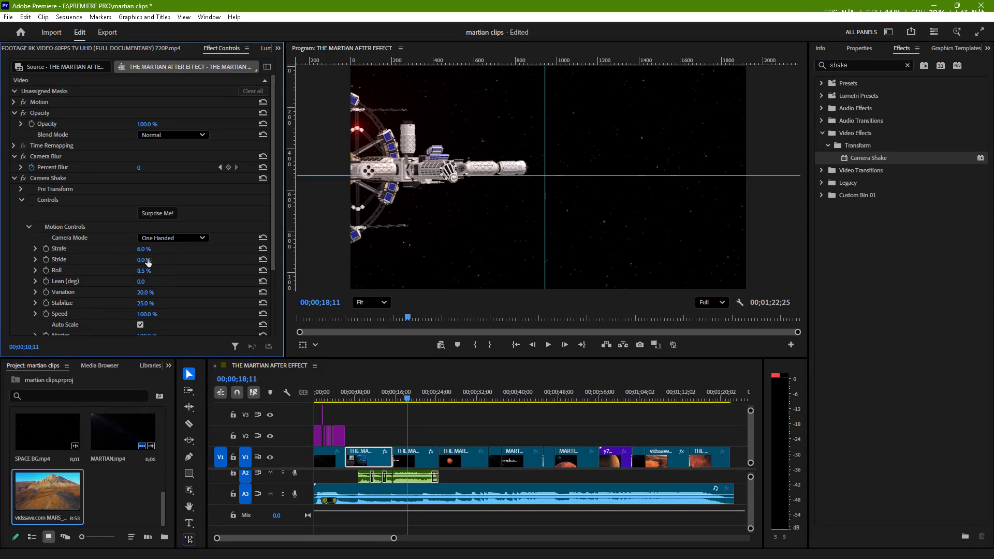
{"action": "left_click", "coordinate": [147, 259]}
{"action": "left_click", "coordinate": [137, 247]}
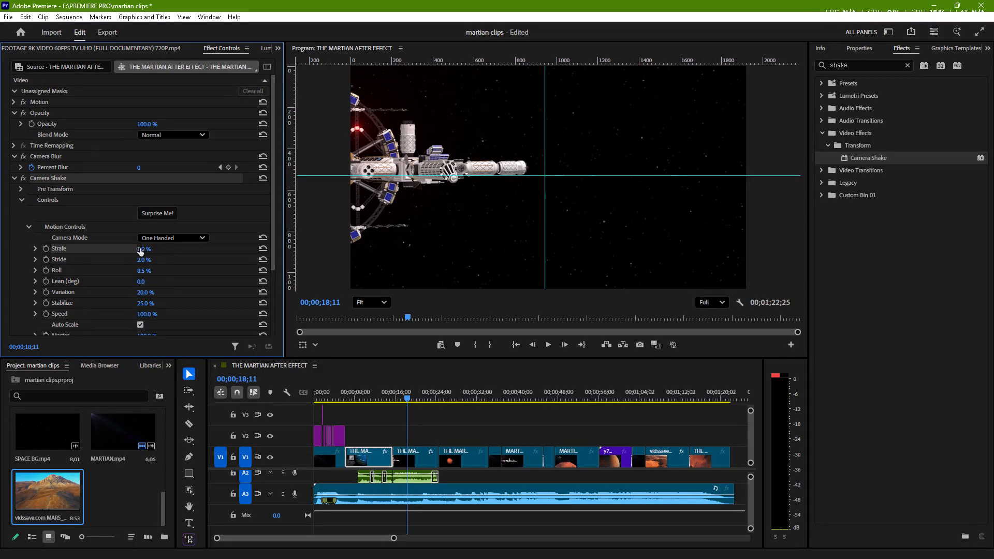
{"action": "left_click", "coordinate": [140, 248]}
{"action": "key", "text": "1"}
{"action": "key", "text": "Return"}
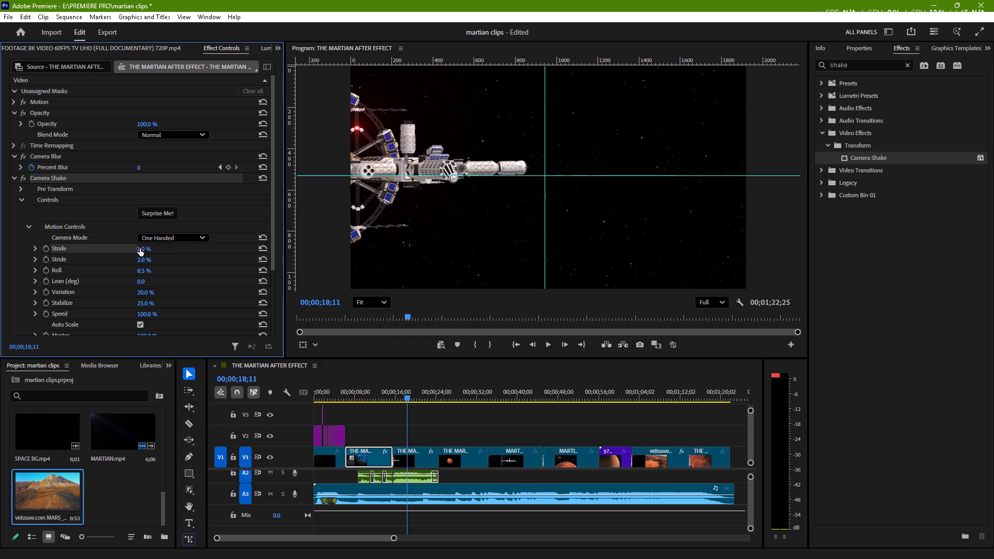
{"action": "left_click", "coordinate": [144, 273]}
{"action": "key", "text": "5"}
{"action": "key", "text": "Return"}
Set the asteroid clip's Camera Shake Variation to 10.0 %, Stabilize to 10.0 % and Speed to 50.0 %.
{"action": "left_click", "coordinate": [143, 295]}
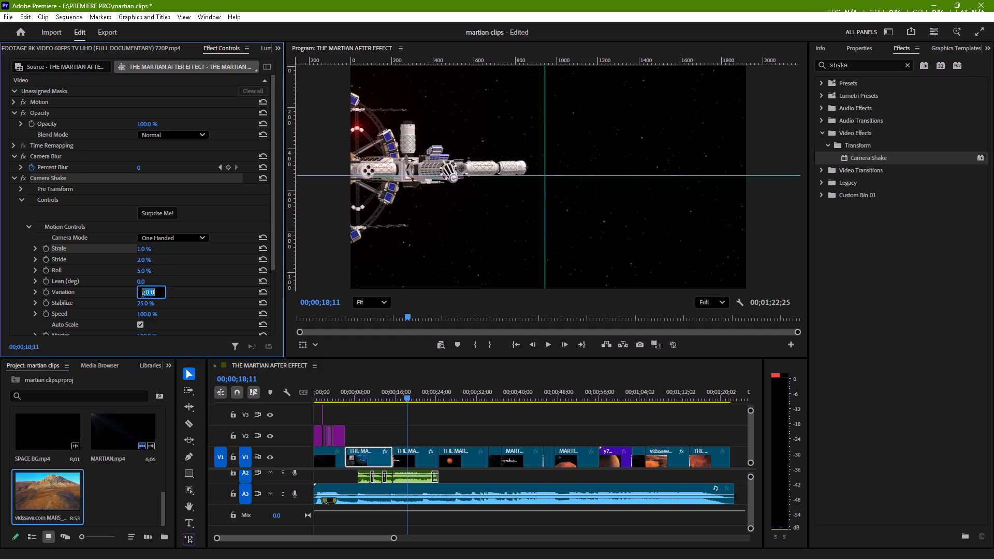
{"action": "type", "text": "10"}
{"action": "key", "text": "Return"}
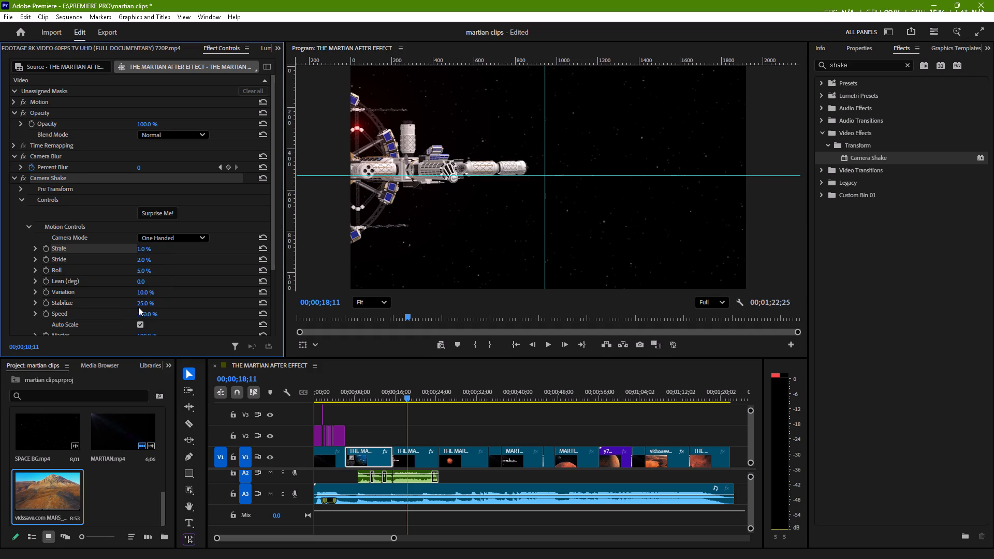
{"action": "left_click", "coordinate": [142, 305]}
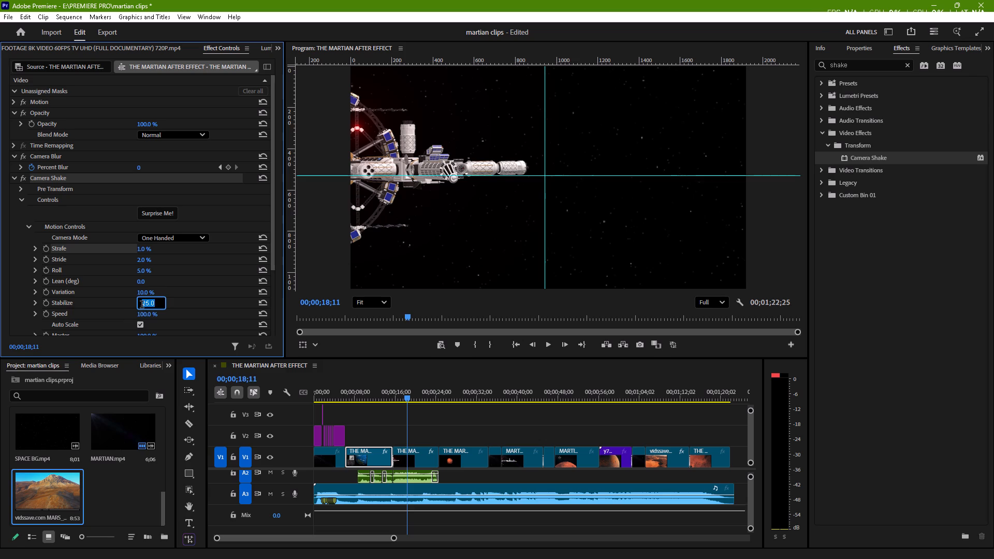
{"action": "type", "text": "10"}
{"action": "key", "text": "Return"}
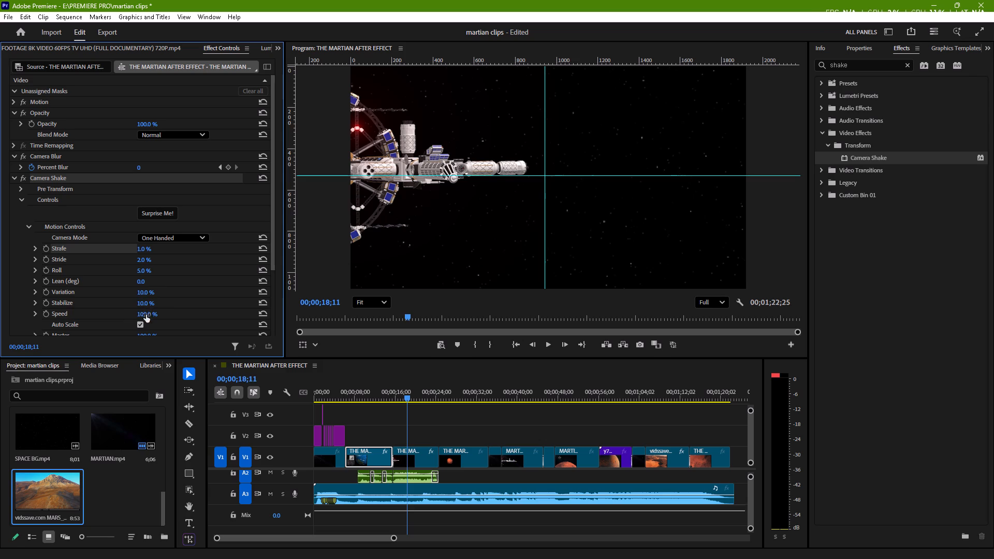
{"action": "left_click", "coordinate": [146, 315]}
{"action": "key", "text": "2"}
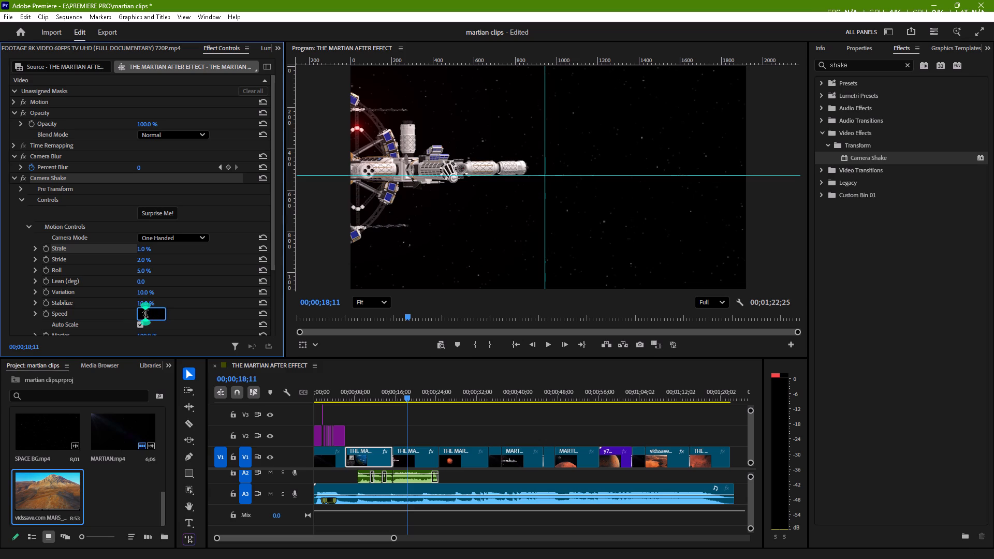
{"action": "key", "text": "BackSpace"}
{"action": "type", "text": "50"}
{"action": "key", "text": "Return"}
Play on to about 00;00;20;16, and replay the asteroid clip from about 00;00;08 to 00;00;13;29 to check its camera shake.
{"action": "key", "text": "space"}
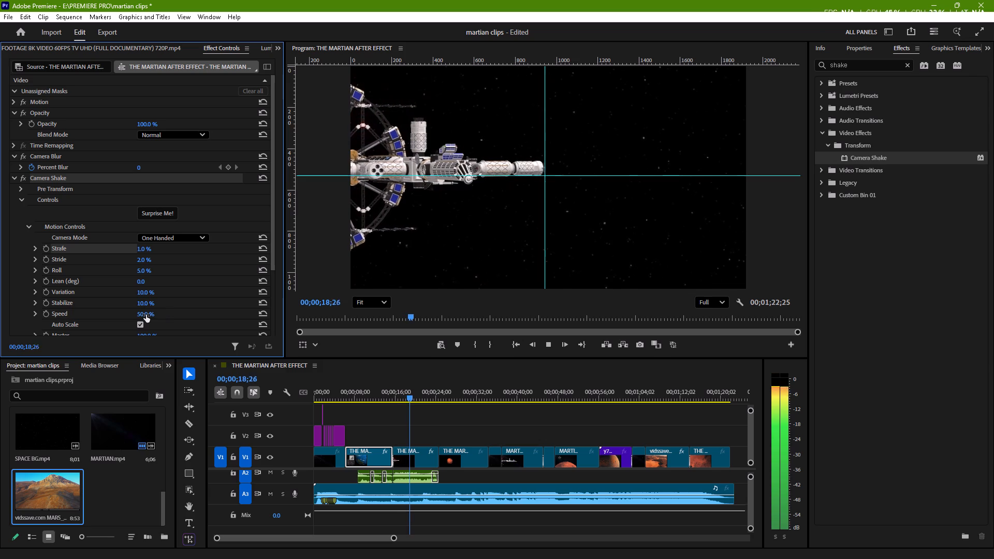
{"action": "key", "text": "space"}
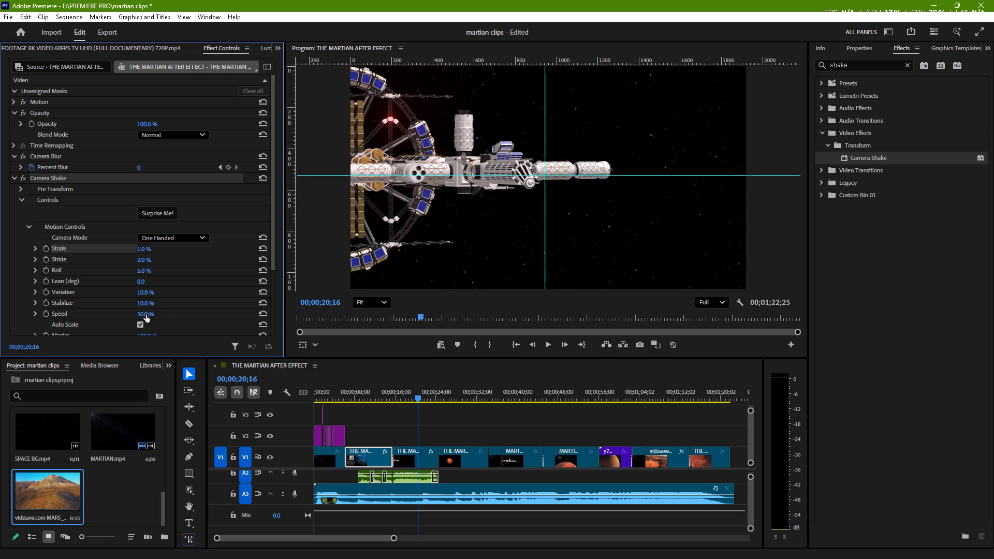
{"action": "scroll", "coordinate": [202, 282], "scroll_direction": "down", "scroll_amount": 1}
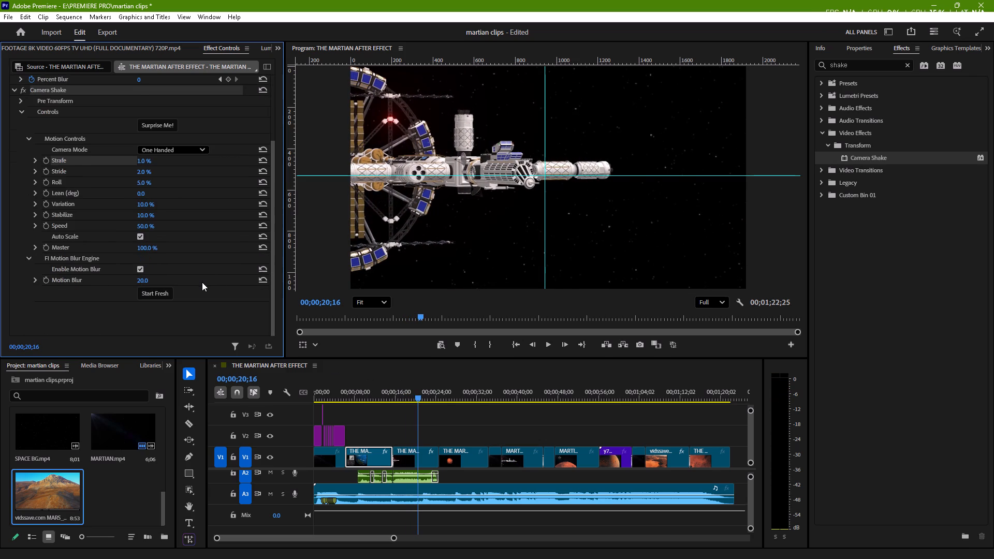
{"action": "scroll", "coordinate": [202, 282], "scroll_direction": "down", "scroll_amount": 1}
{"action": "left_click_drag", "start_coordinate": [420, 396], "coordinate": [356, 400]}
{"action": "key", "text": "space"}
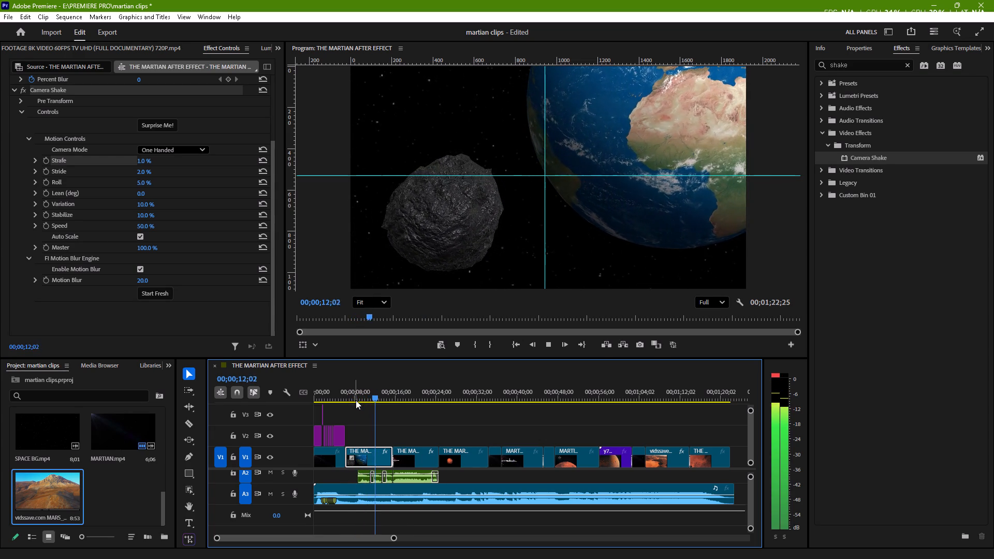
{"action": "key", "text": "space"}
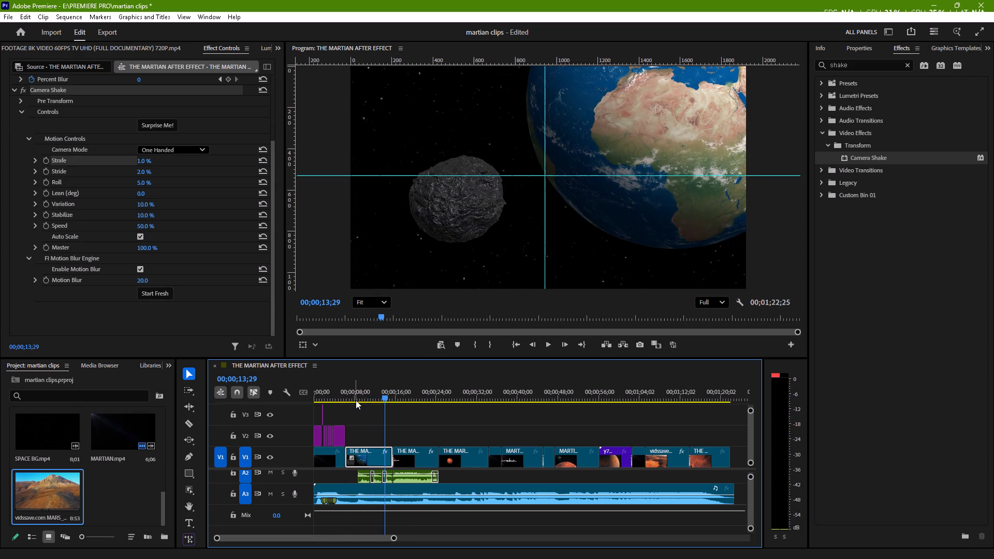
Apply the Camera Shake effect to the MARTIAN.mp4 spacecraft clip at 00;00;40;00.
{"action": "left_click_drag", "start_coordinate": [385, 395], "coordinate": [443, 408]}
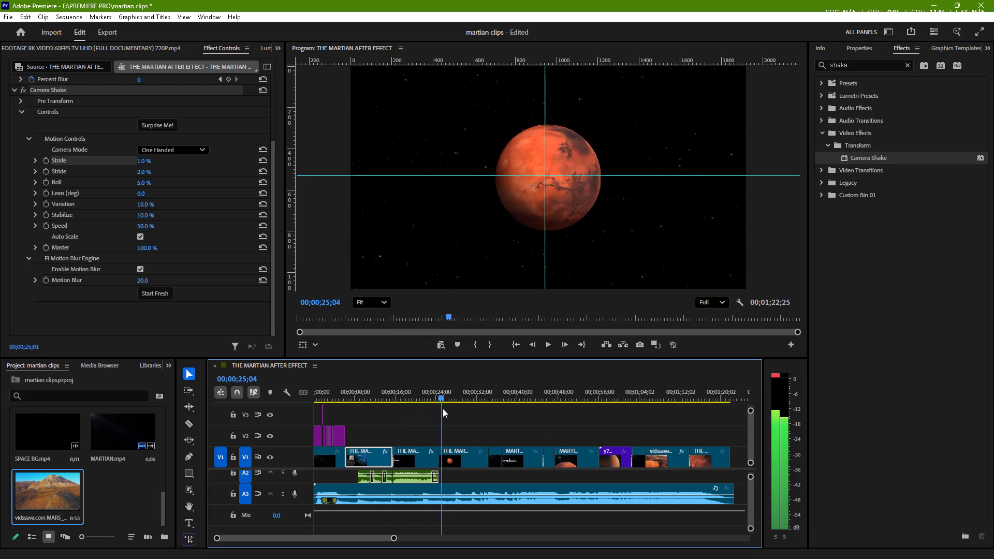
{"action": "left_click_drag", "start_coordinate": [443, 408], "coordinate": [509, 429]}
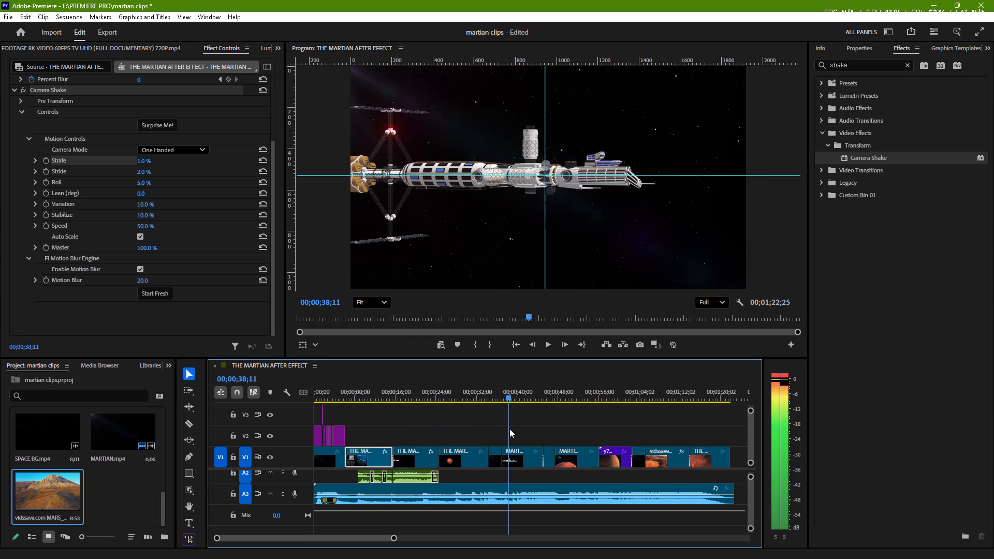
{"action": "left_click_drag", "start_coordinate": [509, 429], "coordinate": [539, 436]}
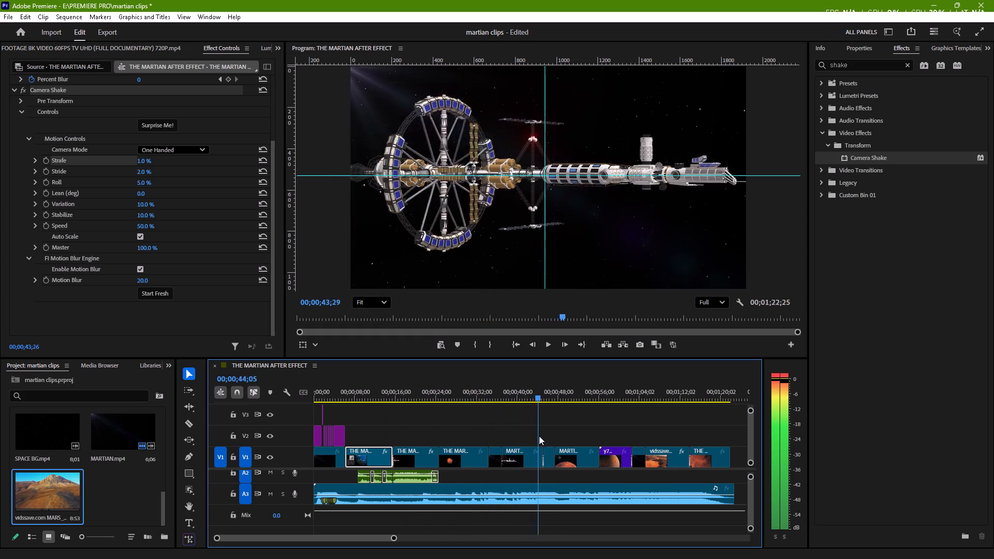
{"action": "left_click_drag", "start_coordinate": [539, 436], "coordinate": [610, 444]}
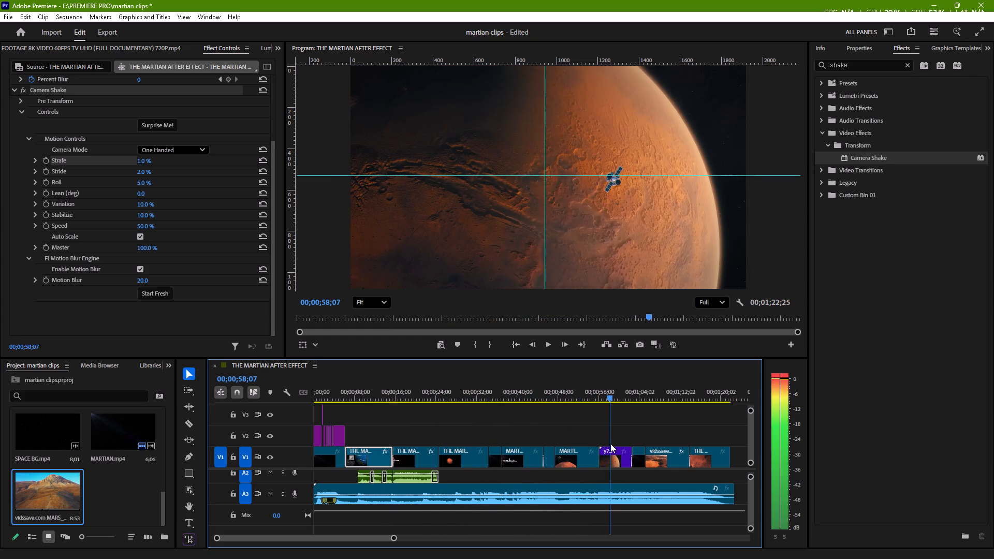
{"action": "left_click_drag", "start_coordinate": [610, 444], "coordinate": [518, 450]}
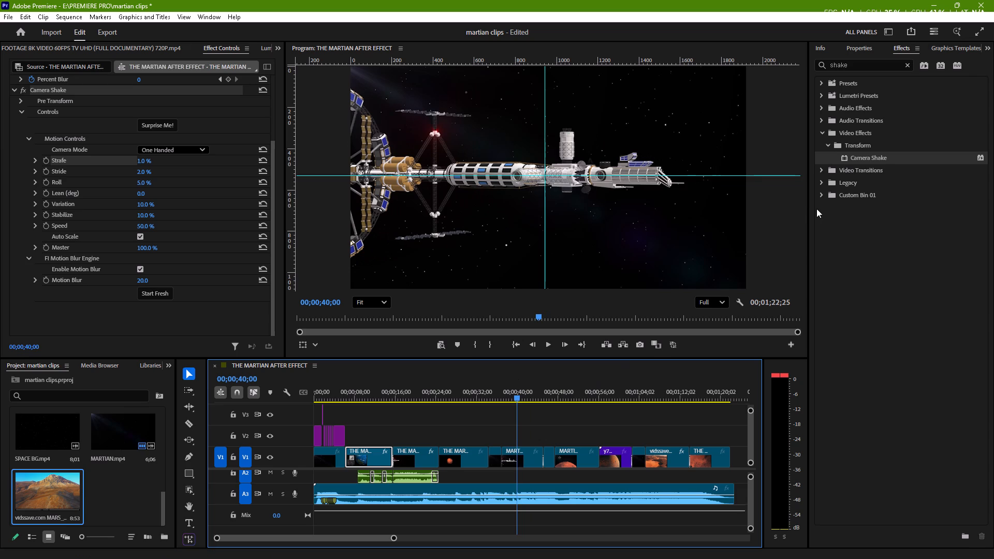
{"action": "left_click_drag", "start_coordinate": [867, 160], "coordinate": [853, 232]}
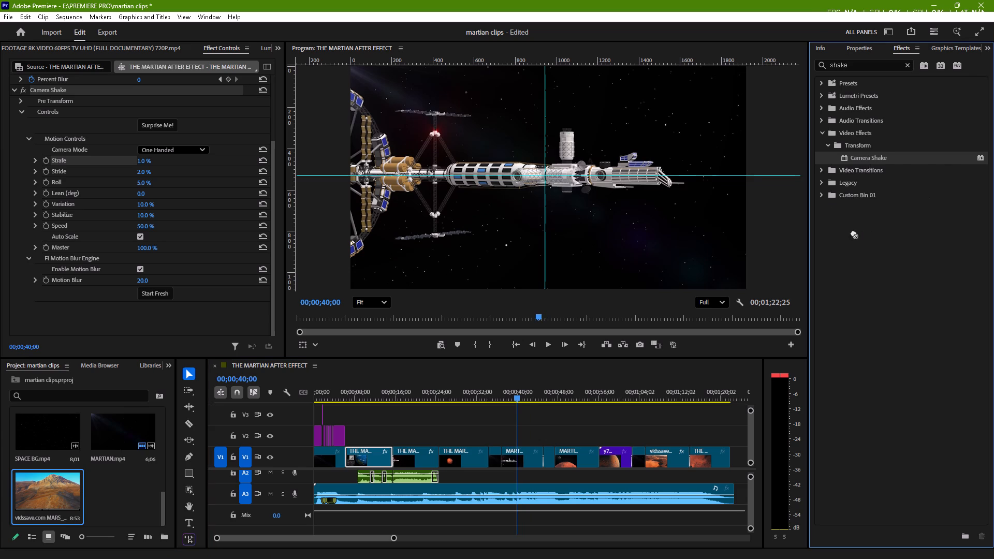
{"action": "left_click_drag", "start_coordinate": [853, 232], "coordinate": [523, 455]}
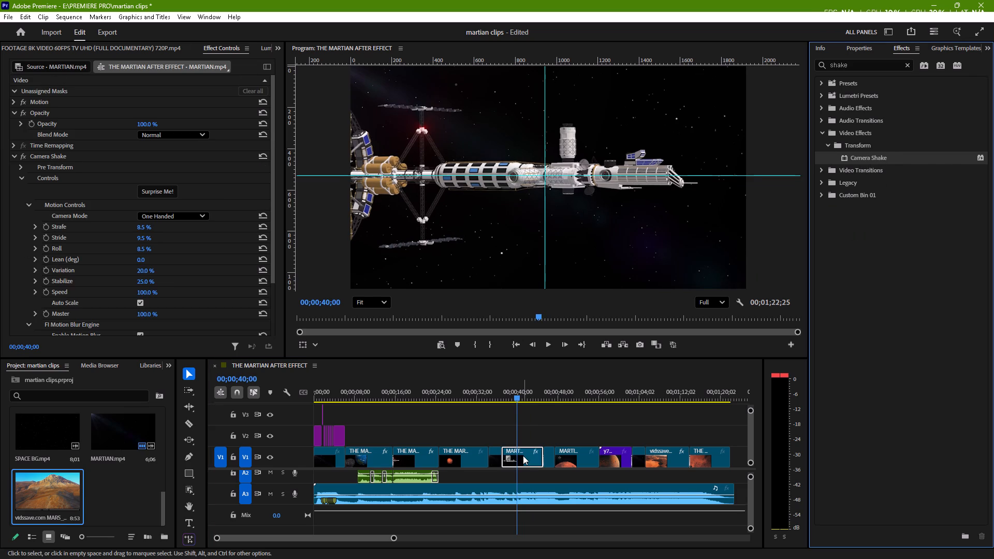
Play back the opening of the MARTIAN.mp4 spacecraft clip to about 00;00;39;09 to check its camera shake.
{"action": "left_click_drag", "start_coordinate": [516, 397], "coordinate": [509, 399]}
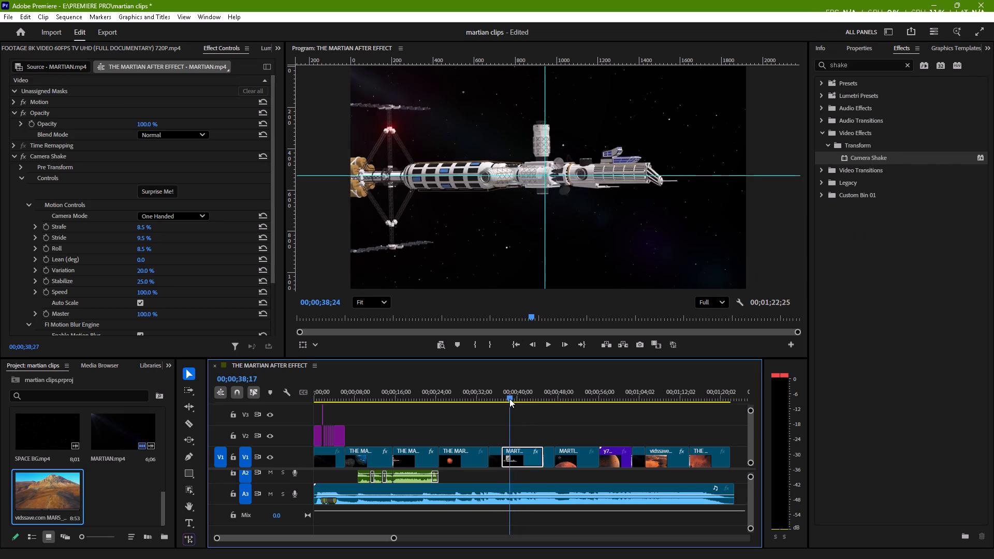
{"action": "left_click_drag", "start_coordinate": [509, 399], "coordinate": [503, 402]}
{"action": "key", "text": "space"}
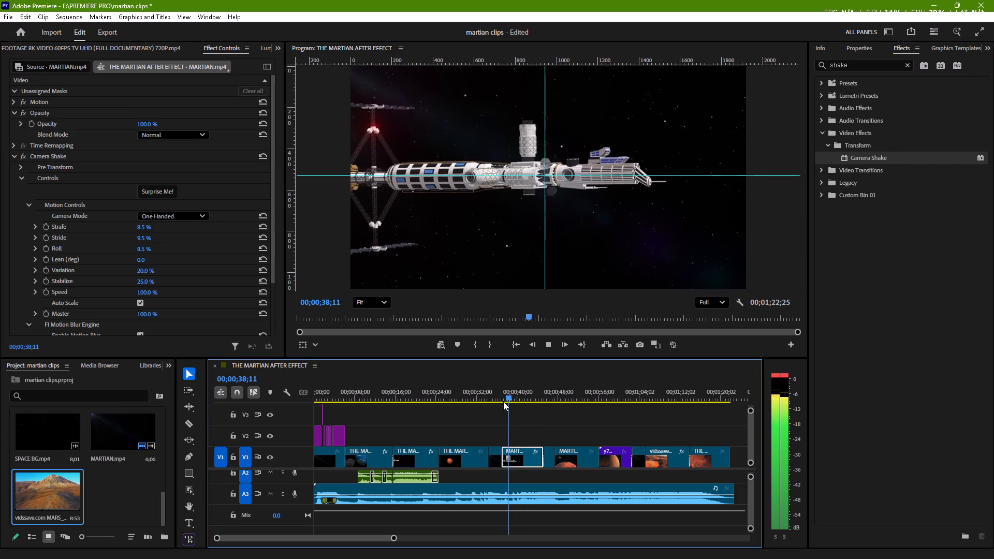
{"action": "key", "text": "space"}
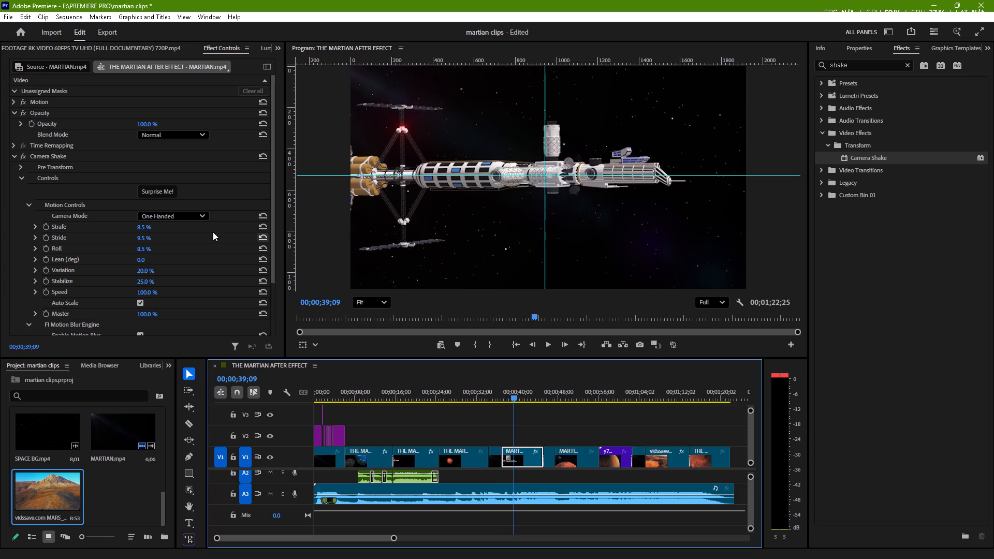
Set the MARTIAN.mp4 spacecraft clip's Camera Shake Strafe to 2.0 %, Stride to 5.0 % and Roll to 3.0 %.
{"action": "left_click", "coordinate": [141, 228]}
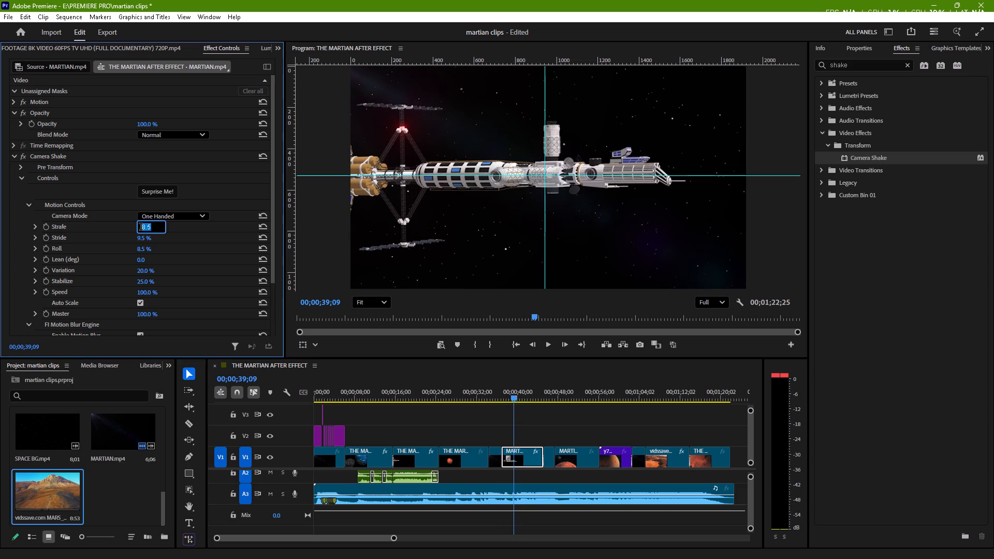
{"action": "key", "text": "2"}
{"action": "key", "text": "Return"}
{"action": "left_click", "coordinate": [145, 239]}
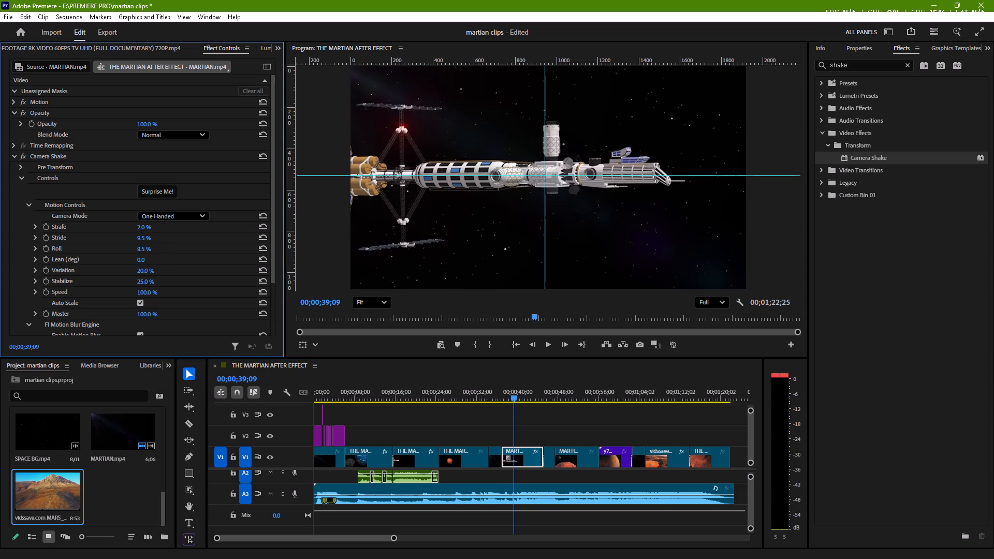
{"action": "key", "text": "5"}
{"action": "key", "text": "Return"}
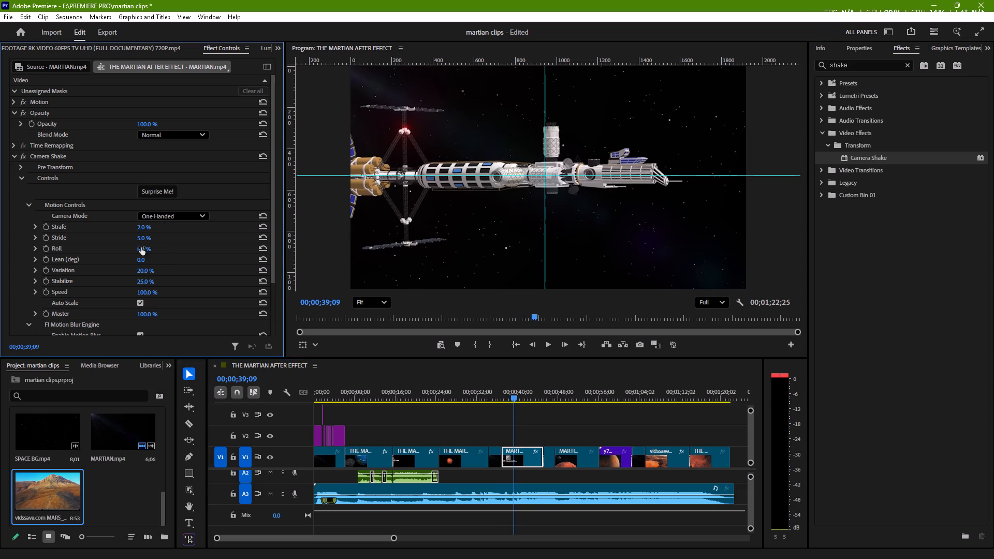
{"action": "left_click", "coordinate": [141, 248]}
{"action": "key", "text": "3"}
{"action": "key", "text": "Return"}
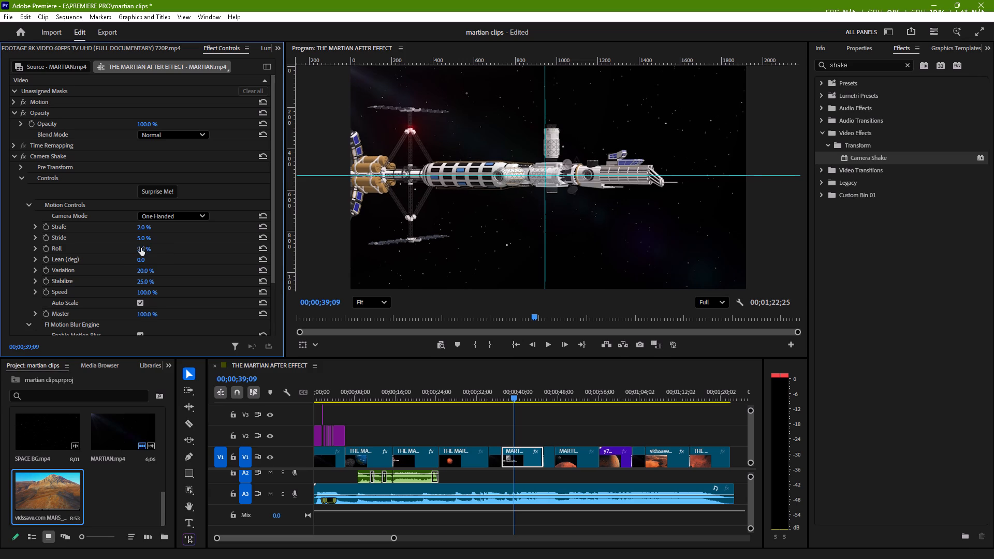
Set the MARTIAN.mp4 spacecraft clip's Camera Shake Variation to 10.0 % and Stabilize to 15.0 %.
{"action": "left_click", "coordinate": [143, 271]}
{"action": "type", "text": "10"}
{"action": "key", "text": "Return"}
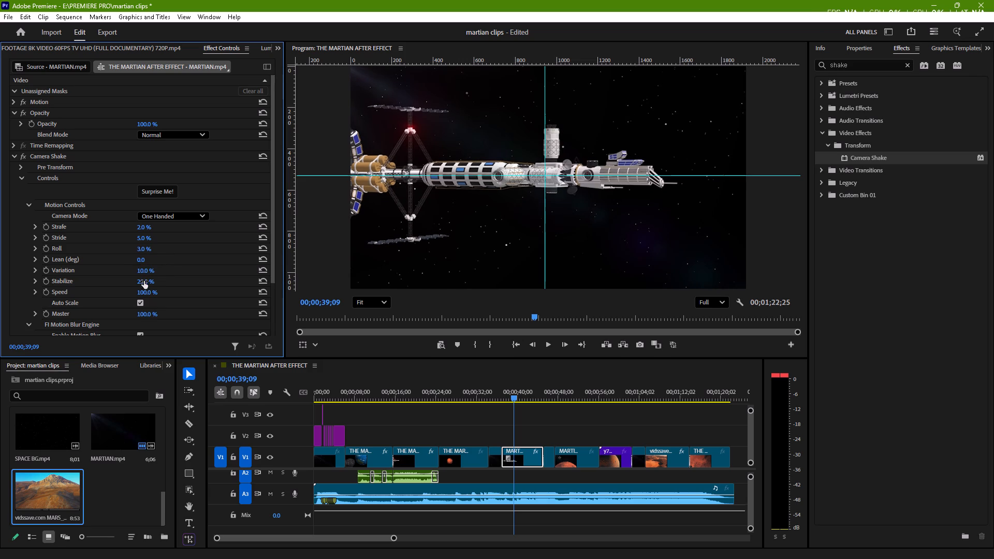
{"action": "left_click", "coordinate": [144, 281]}
{"action": "type", "text": "15"}
{"action": "key", "text": "Return"}
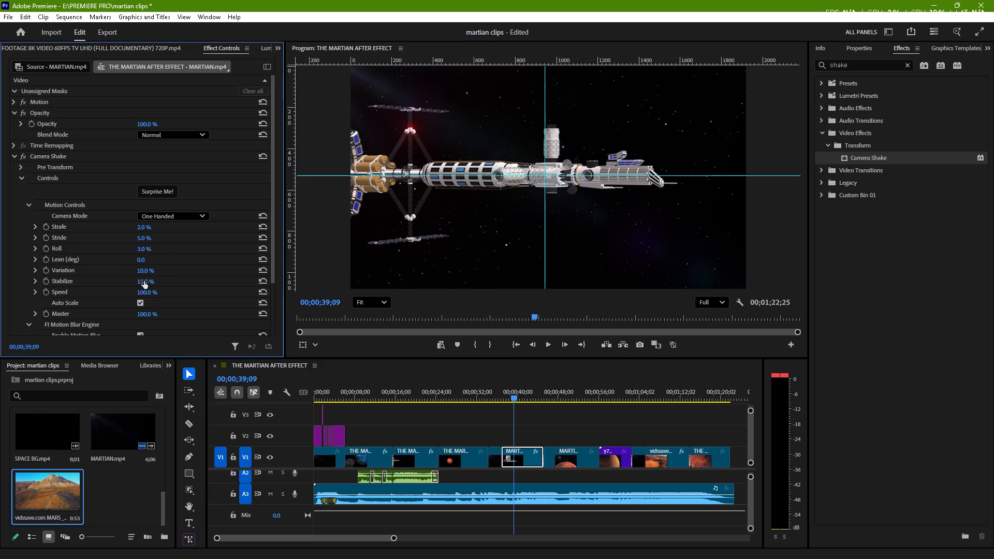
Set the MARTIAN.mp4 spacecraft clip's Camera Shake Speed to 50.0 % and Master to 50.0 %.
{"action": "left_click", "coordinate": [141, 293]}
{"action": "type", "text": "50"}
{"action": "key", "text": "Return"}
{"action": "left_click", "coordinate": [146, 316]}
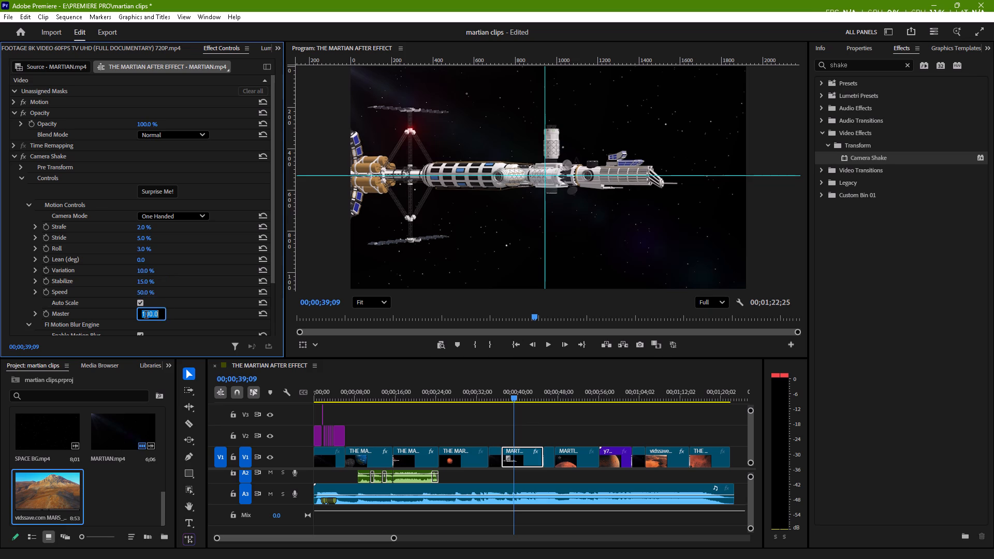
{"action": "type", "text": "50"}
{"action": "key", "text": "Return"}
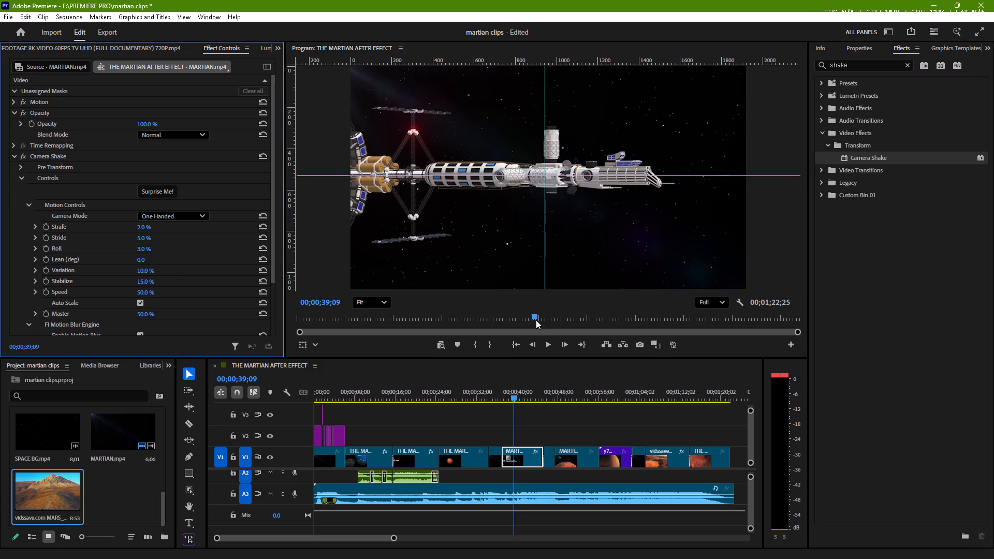
Play back the MARTIAN.mp4 spacecraft clip from about 00;00;38;00 to 00;00;42;09 to check its camera shake.
{"action": "left_click_drag", "start_coordinate": [515, 395], "coordinate": [509, 397]}
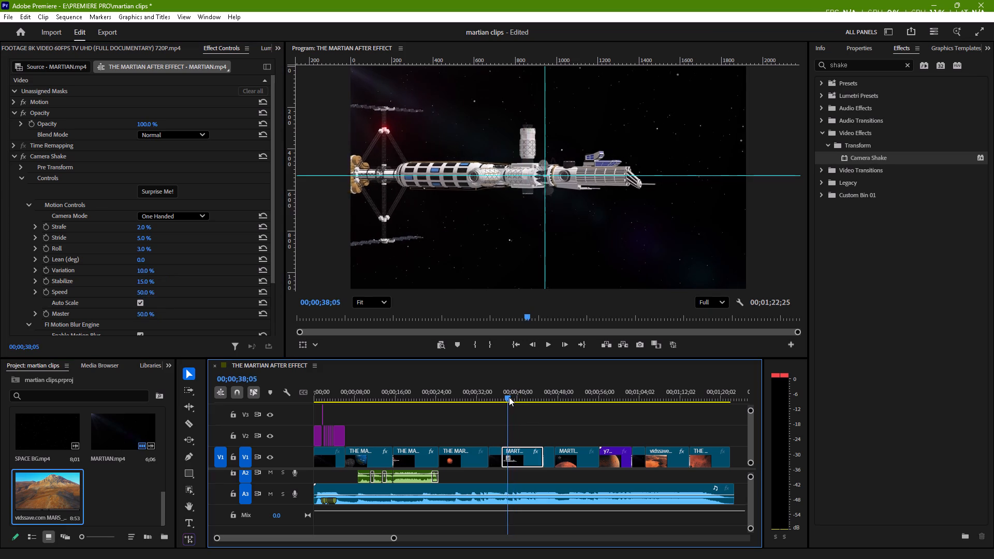
{"action": "left_click_drag", "start_coordinate": [509, 397], "coordinate": [506, 396]}
{"action": "key", "text": "space"}
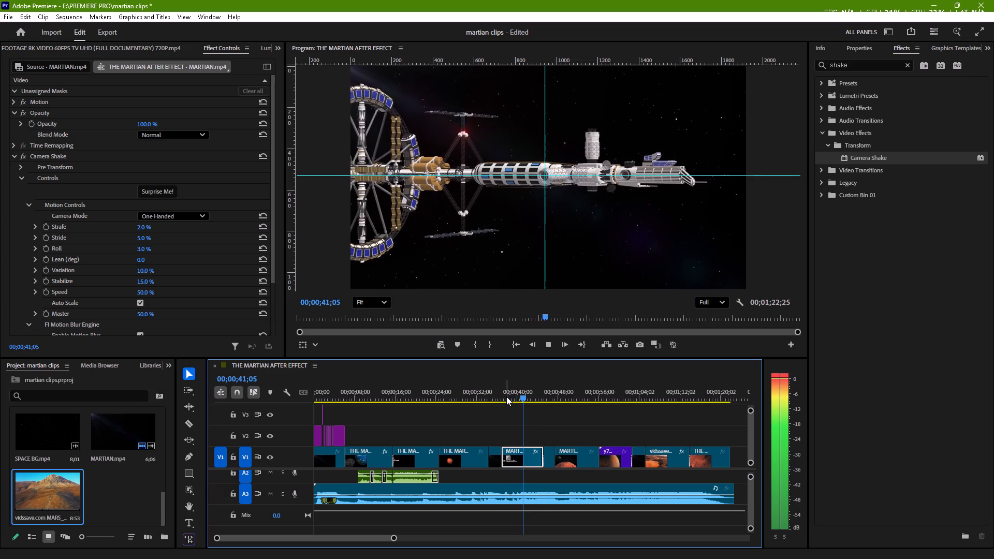
{"action": "key", "text": "space"}
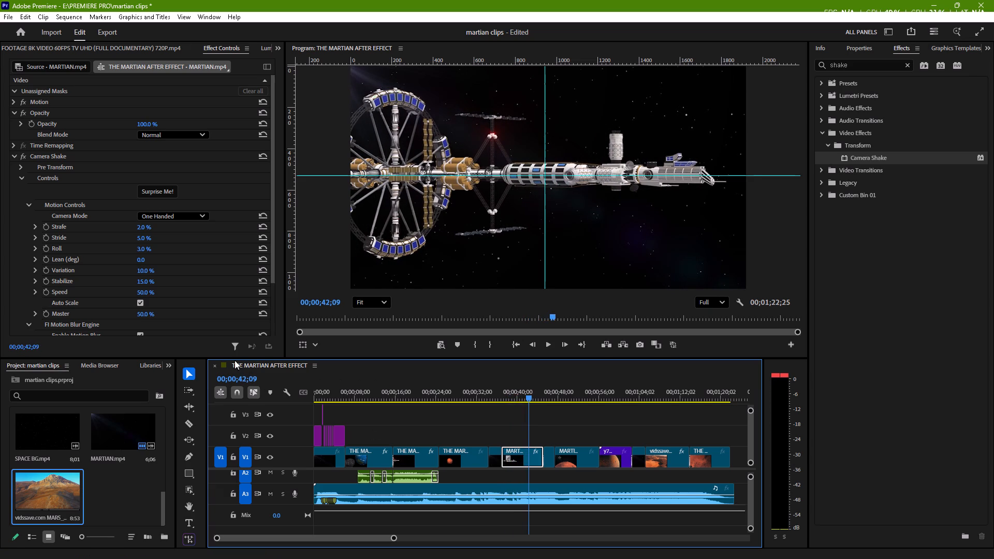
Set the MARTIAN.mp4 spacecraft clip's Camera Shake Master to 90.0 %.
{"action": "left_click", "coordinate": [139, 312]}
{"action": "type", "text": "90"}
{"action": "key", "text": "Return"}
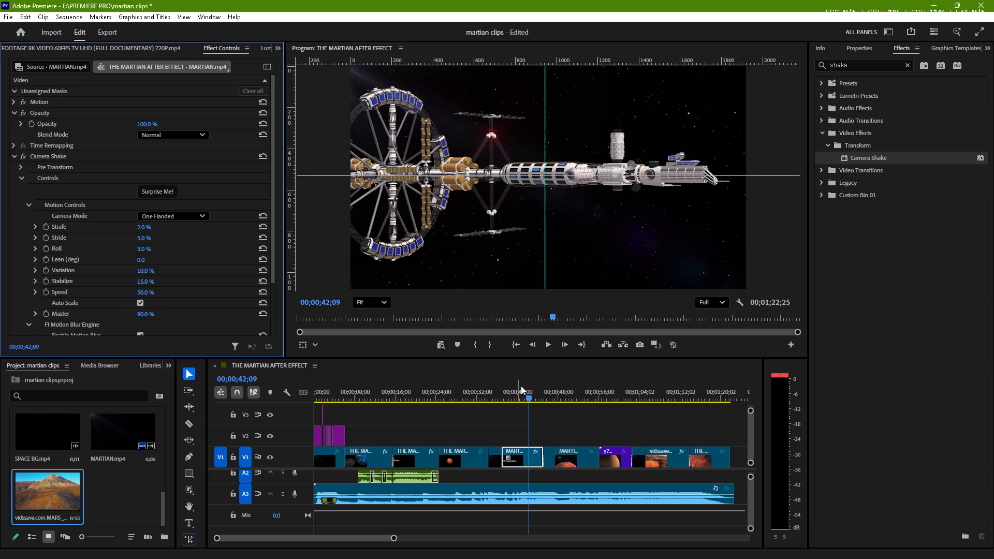
Replay the MARTIAN.mp4 spacecraft clip from near its start to 00;00;43;21 to check the shake strength.
{"action": "left_click_drag", "start_coordinate": [530, 400], "coordinate": [508, 403]}
{"action": "key", "text": "space"}
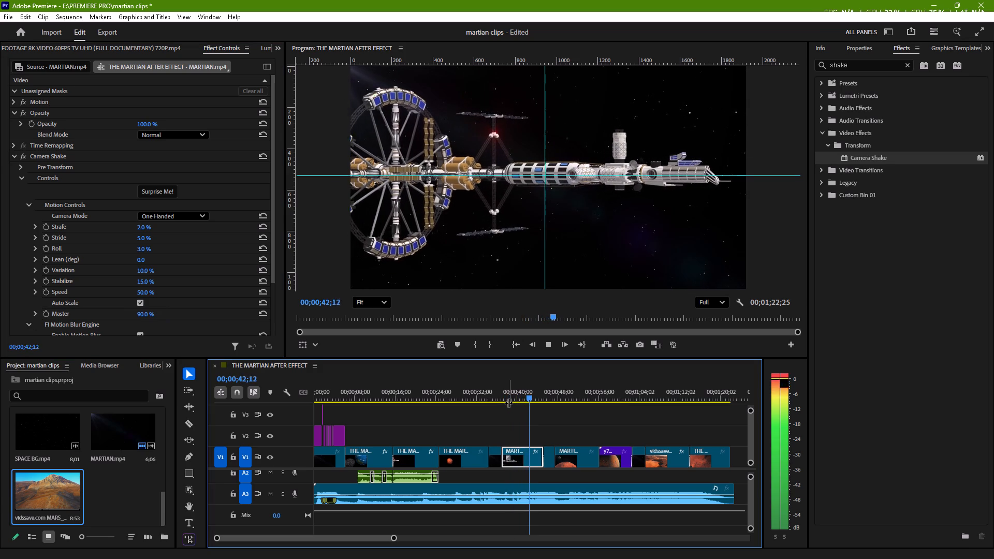
{"action": "key", "text": "space"}
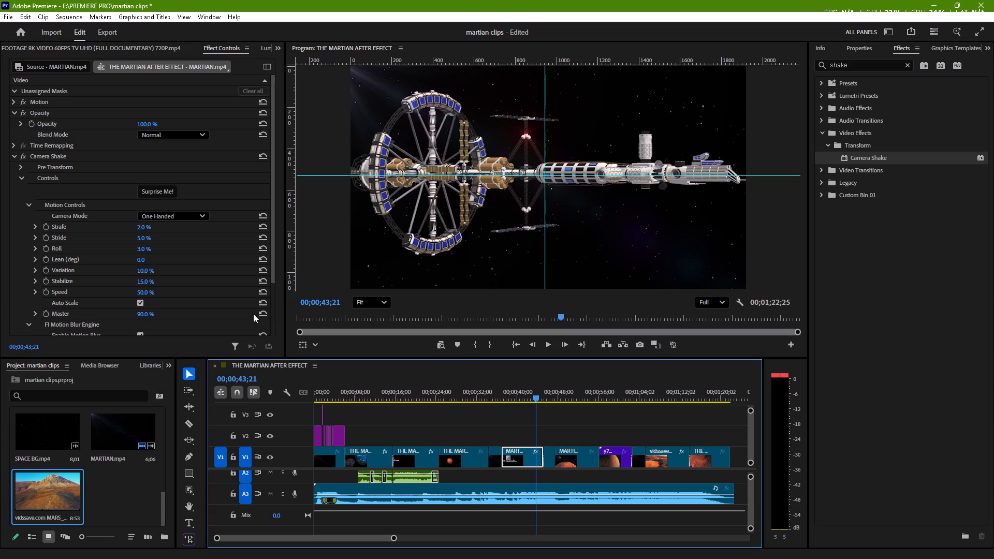
Delete the Camera Shake effect from the MARTIAN.mp4 spacecraft clip.
{"action": "left_click", "coordinate": [47, 155]}
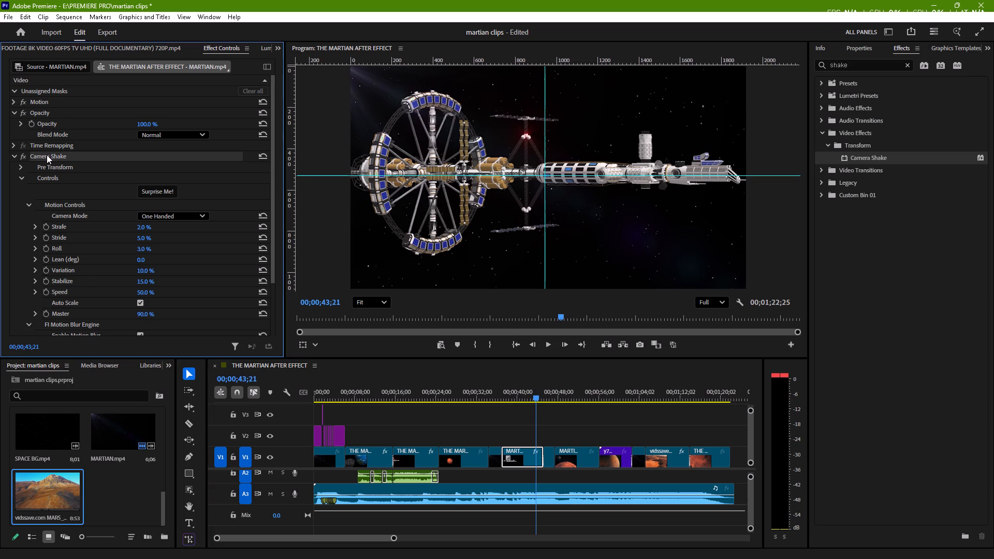
{"action": "key", "text": "Delete"}
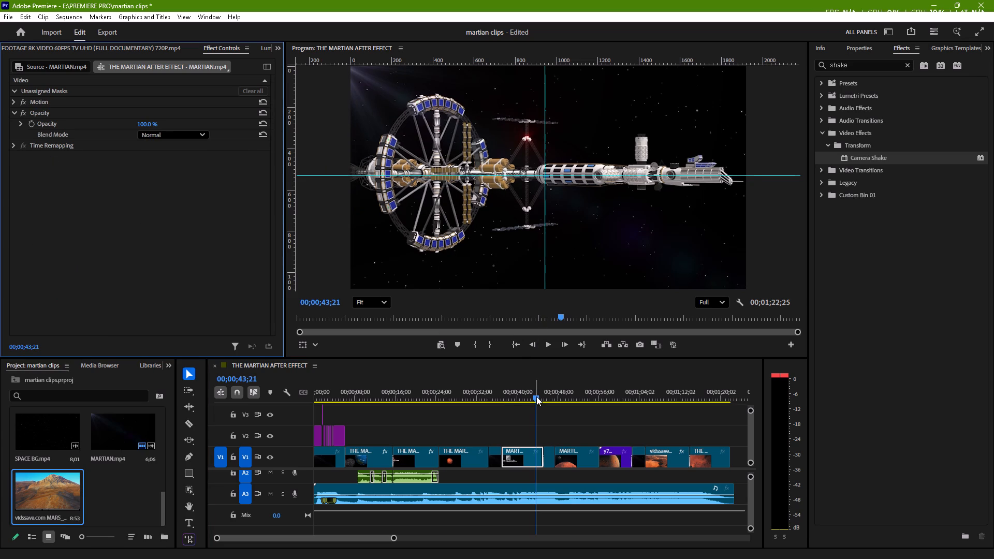
Play back the sequence from the early asteroid-and-Earth clip onward to review the edit.
{"action": "left_click_drag", "start_coordinate": [536, 396], "coordinate": [352, 414]}
{"action": "key", "text": "space"}
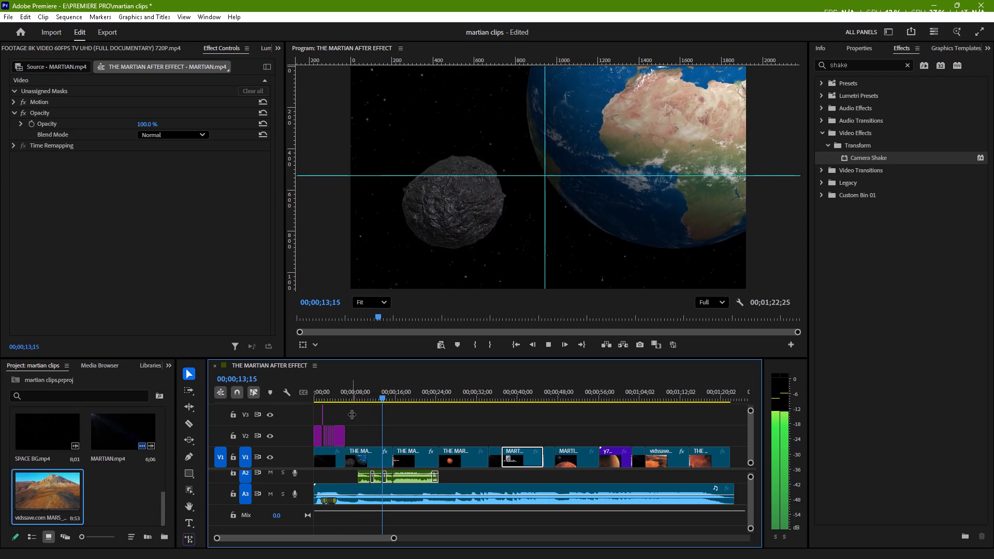
{"action": "key", "text": "space"}
{"action": "key", "text": "space"}
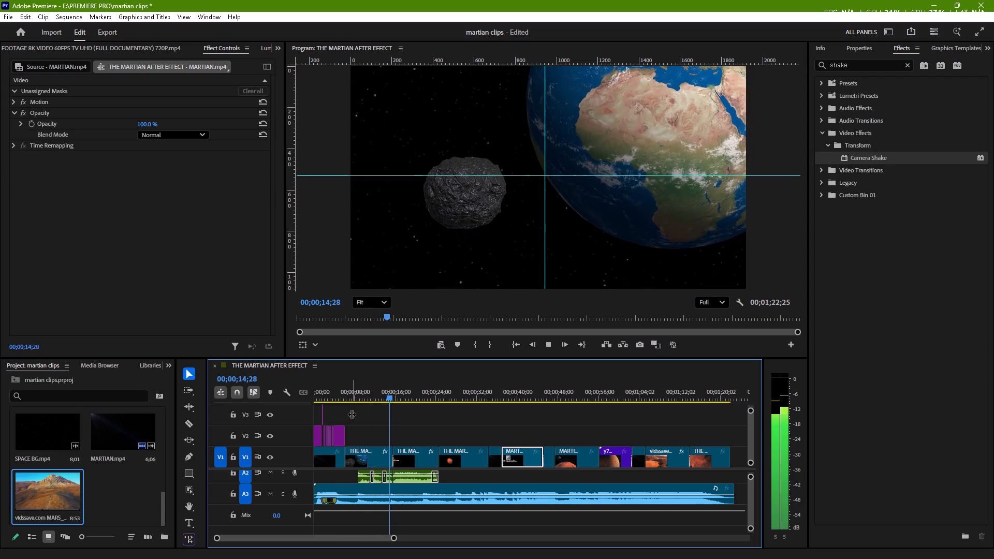
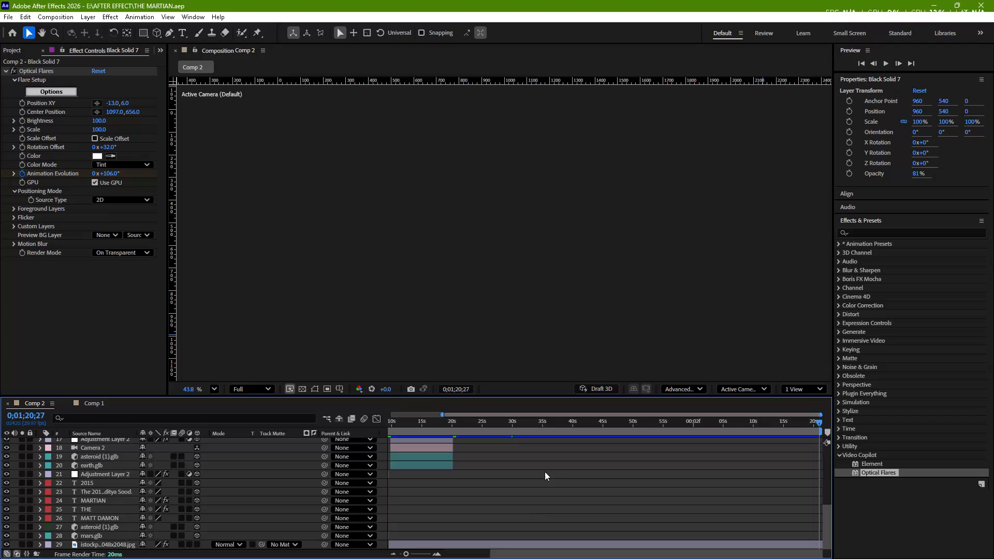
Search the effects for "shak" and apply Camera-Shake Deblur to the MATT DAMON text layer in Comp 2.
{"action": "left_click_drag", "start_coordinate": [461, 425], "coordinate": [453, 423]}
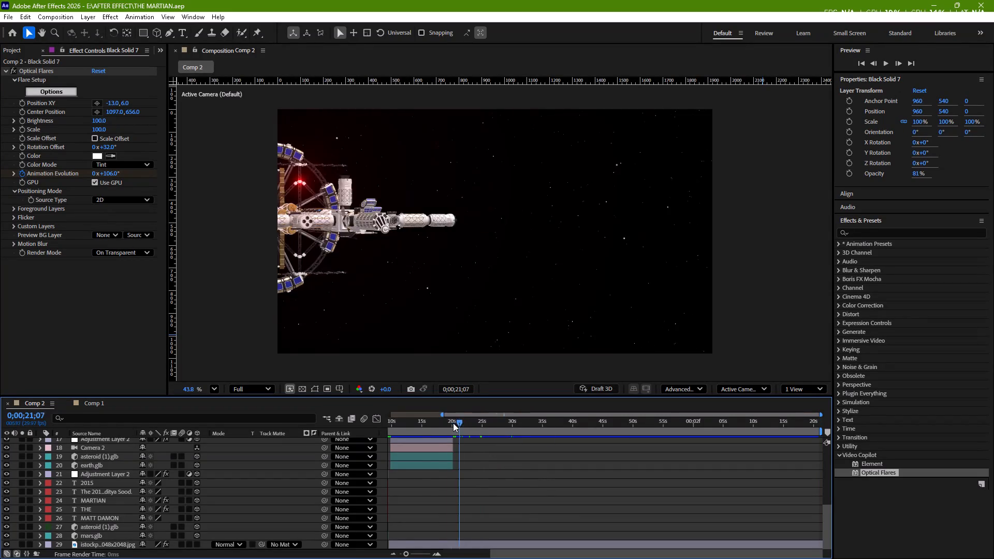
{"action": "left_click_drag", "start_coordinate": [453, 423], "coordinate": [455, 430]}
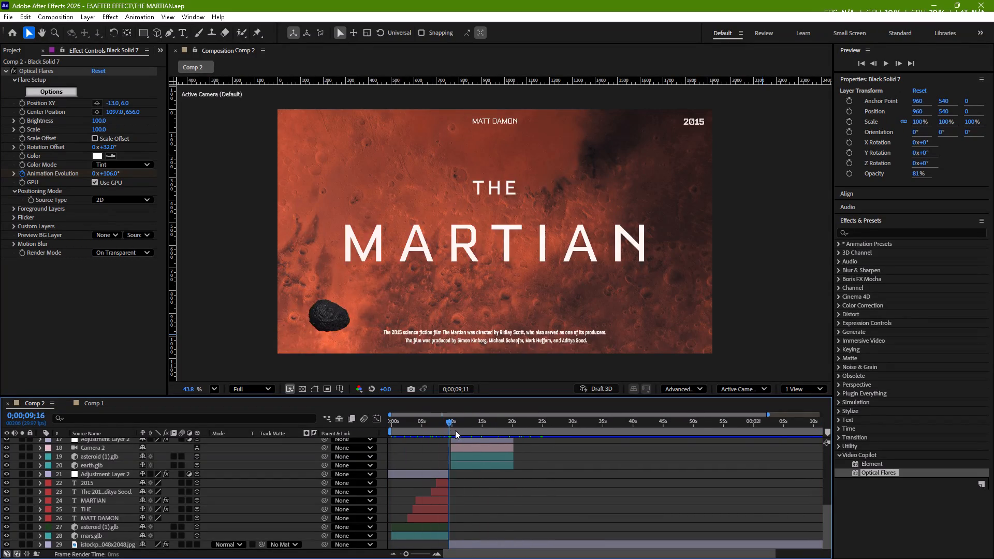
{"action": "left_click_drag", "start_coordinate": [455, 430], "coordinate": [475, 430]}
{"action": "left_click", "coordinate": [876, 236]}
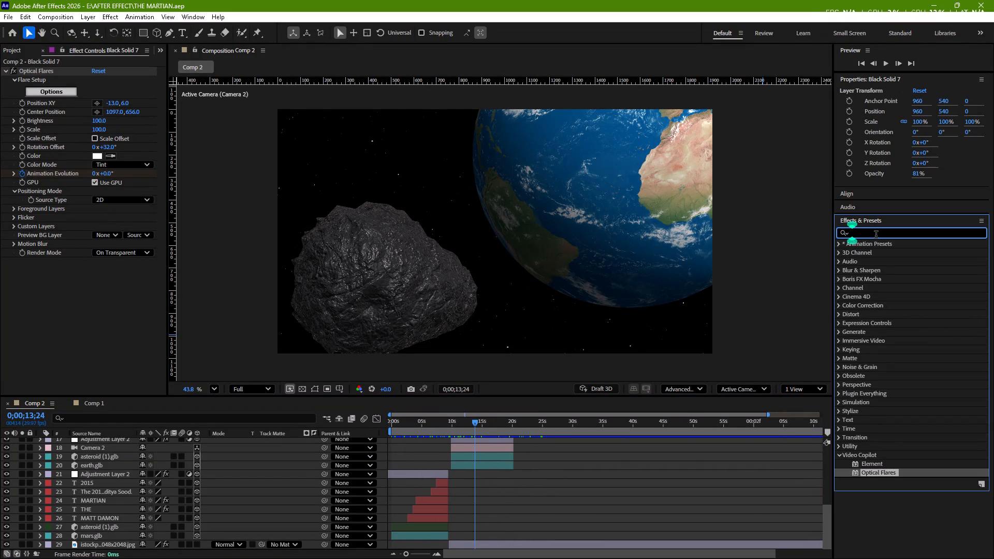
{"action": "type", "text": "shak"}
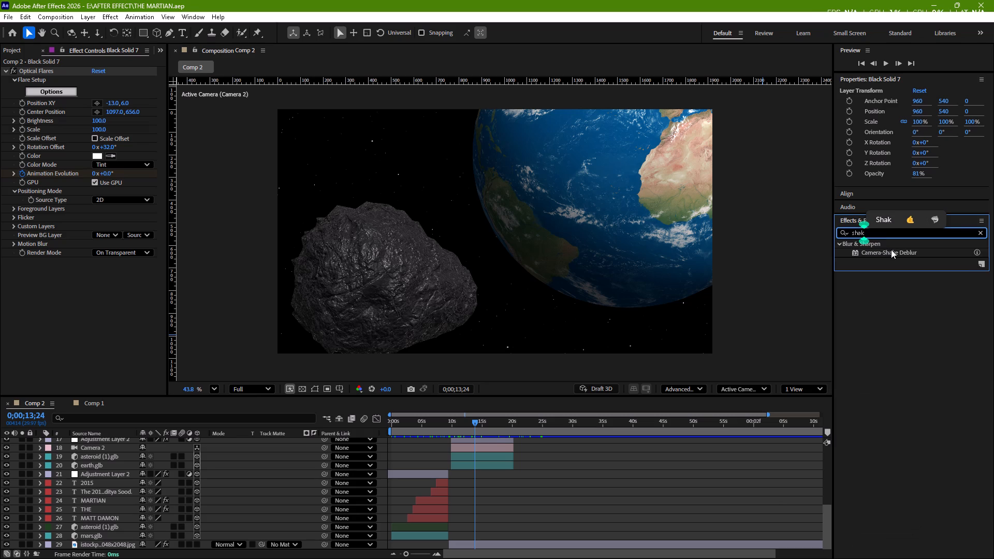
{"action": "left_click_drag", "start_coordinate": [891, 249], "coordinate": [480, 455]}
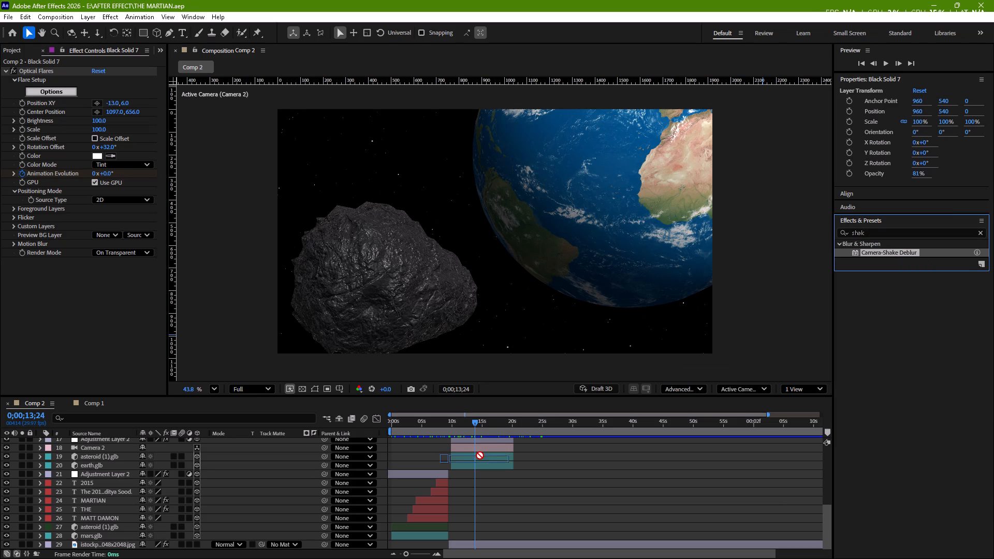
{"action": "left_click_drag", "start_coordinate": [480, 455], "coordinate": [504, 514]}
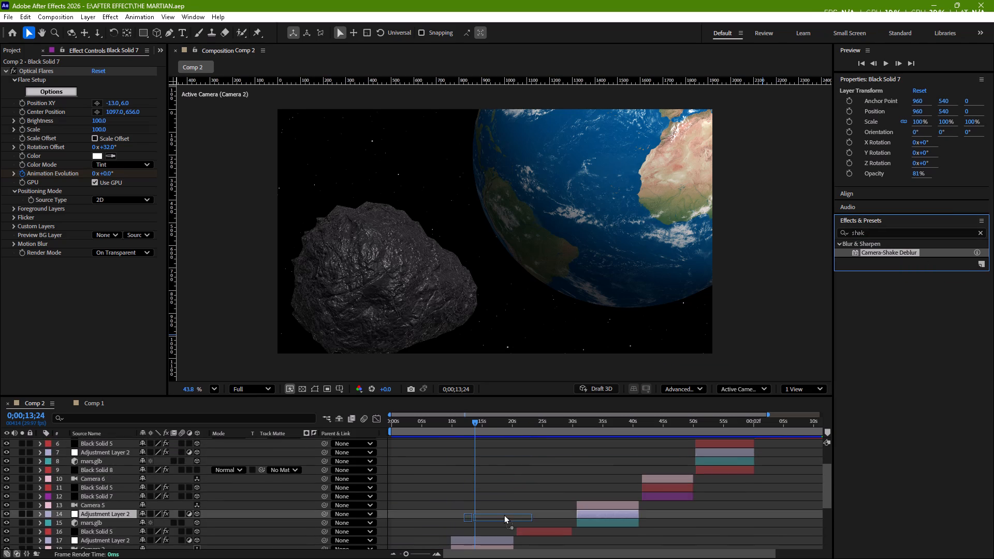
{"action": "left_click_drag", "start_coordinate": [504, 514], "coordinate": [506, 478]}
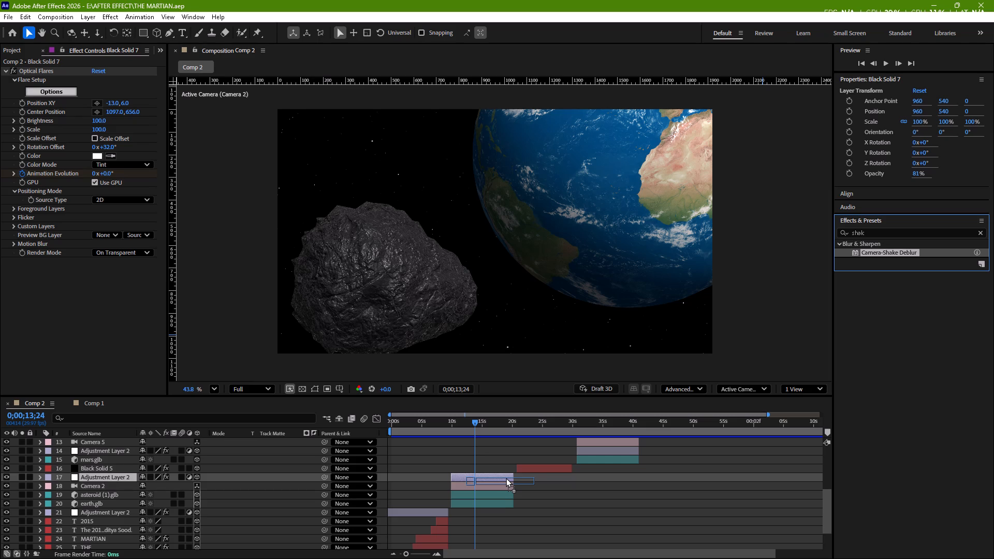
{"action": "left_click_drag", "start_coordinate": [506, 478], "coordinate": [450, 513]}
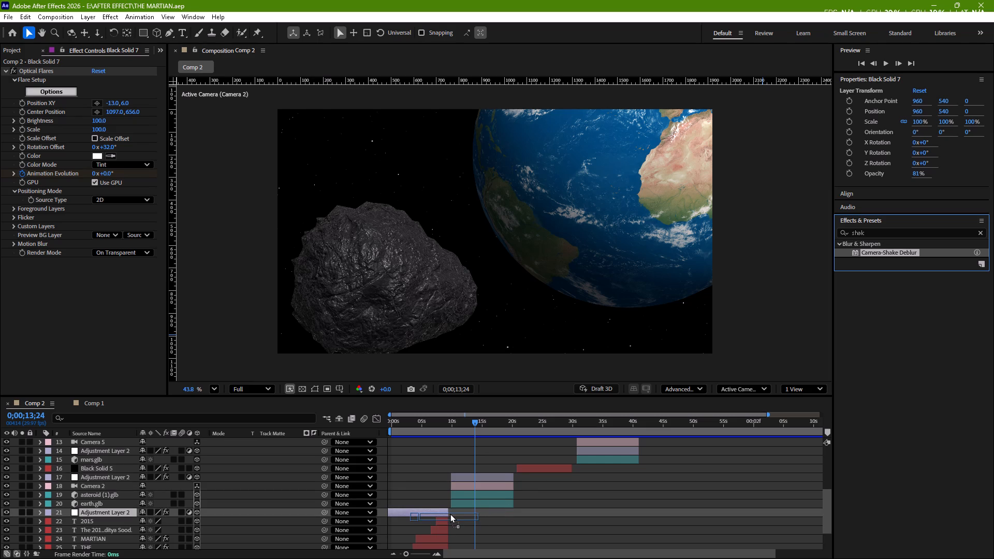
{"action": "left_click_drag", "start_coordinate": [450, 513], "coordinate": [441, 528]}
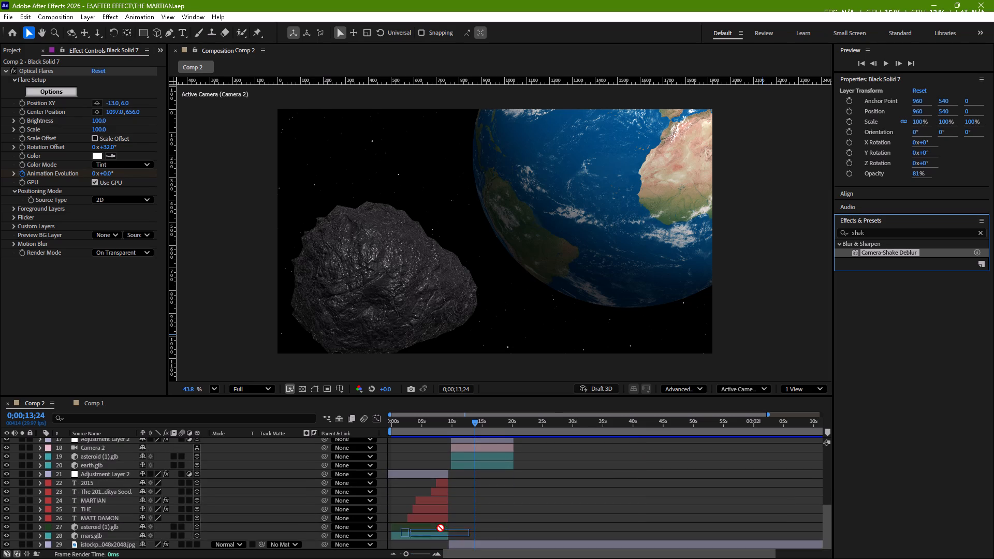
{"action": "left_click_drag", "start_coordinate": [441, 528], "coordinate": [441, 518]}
Preview the title section of Comp 2 from 0;00;04;16 to 0;00;06;17 to check the applied effect.
{"action": "left_click_drag", "start_coordinate": [474, 421], "coordinate": [457, 425]}
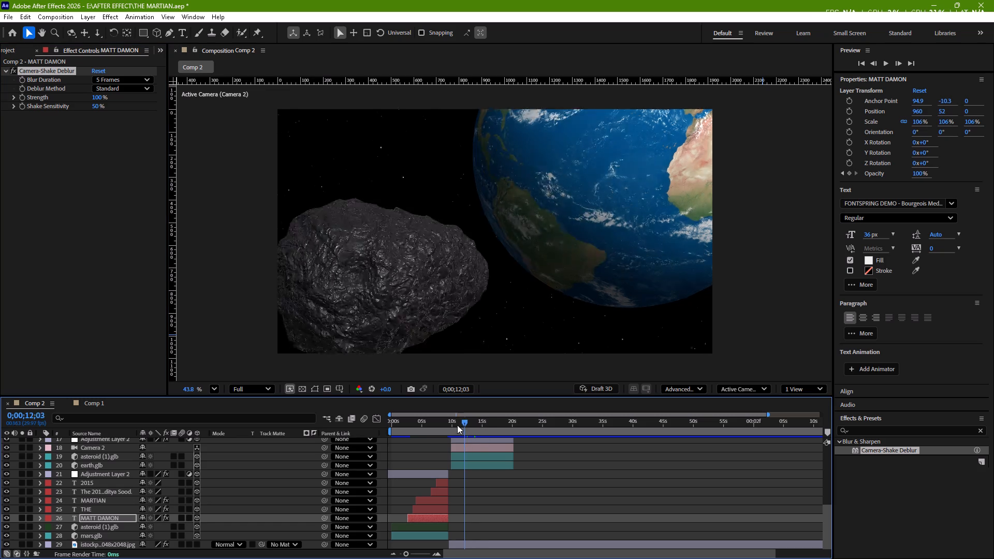
{"action": "left_click_drag", "start_coordinate": [457, 425], "coordinate": [406, 432]}
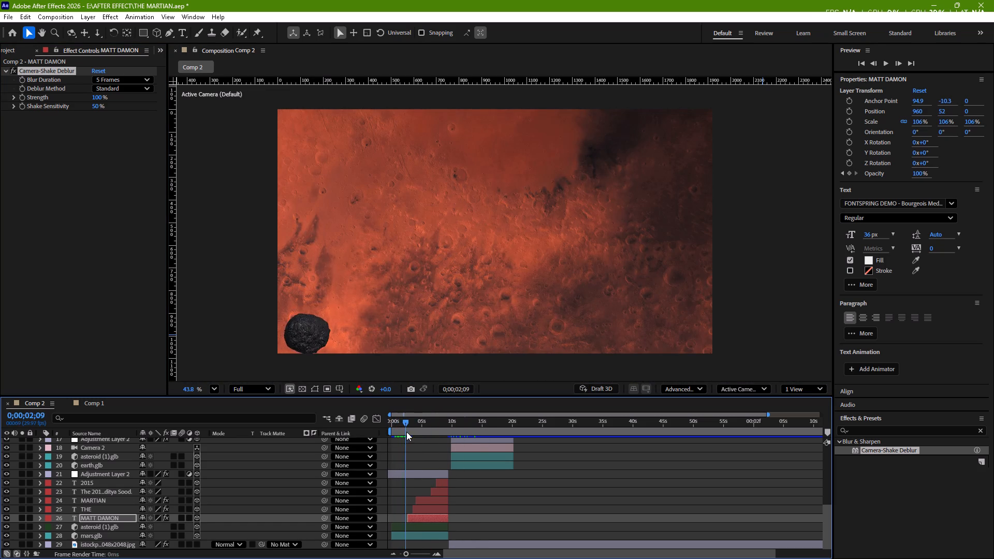
{"action": "left_click_drag", "start_coordinate": [406, 432], "coordinate": [420, 432]}
{"action": "key", "text": "space"}
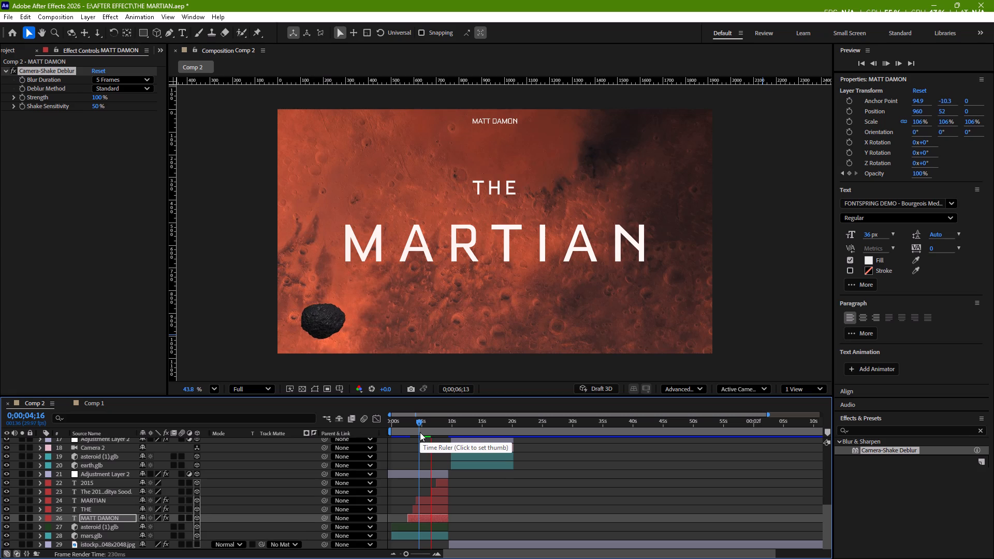
{"action": "key", "text": "space"}
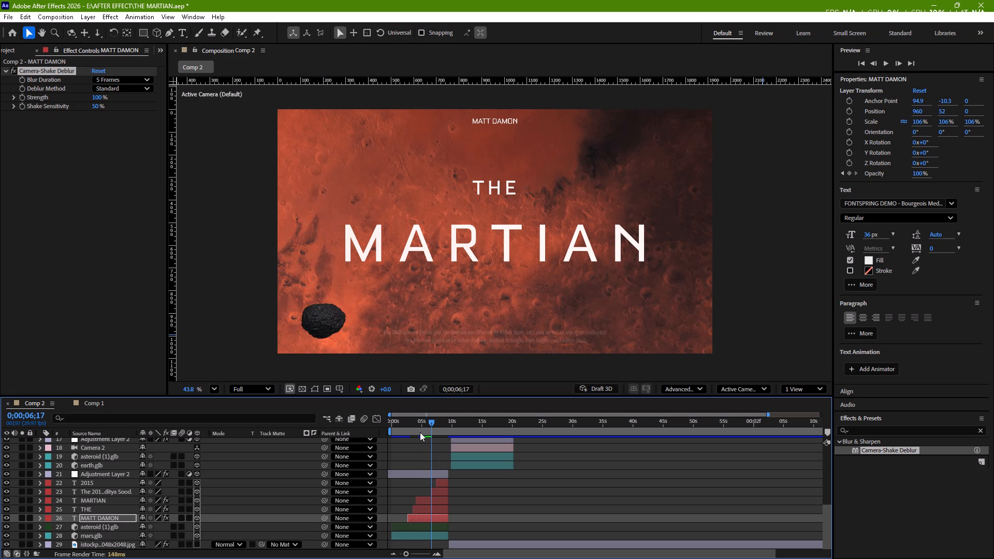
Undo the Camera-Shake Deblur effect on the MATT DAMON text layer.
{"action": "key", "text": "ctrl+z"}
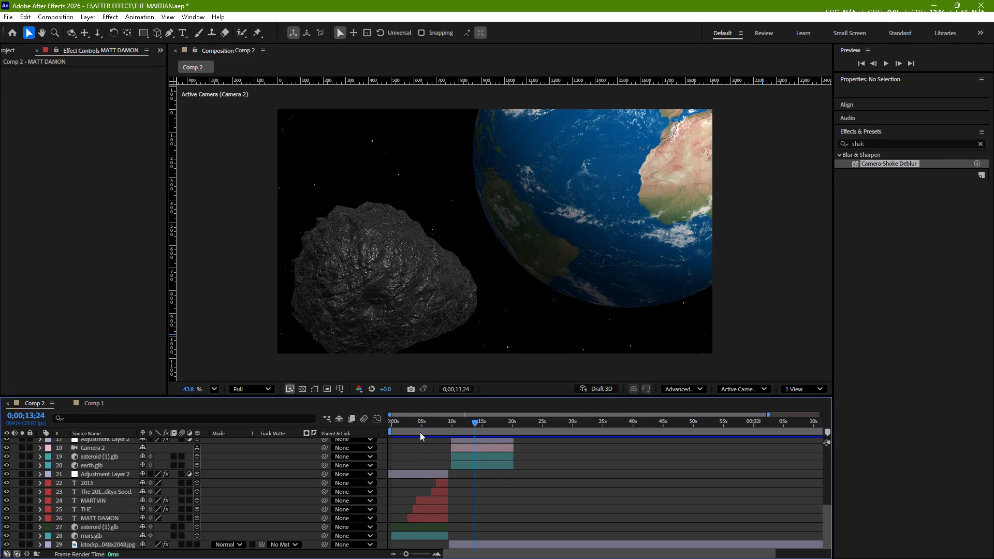
Save the THE MARTIAN.aep project and close After Effects.
{"action": "key", "text": "ctrl+s"}
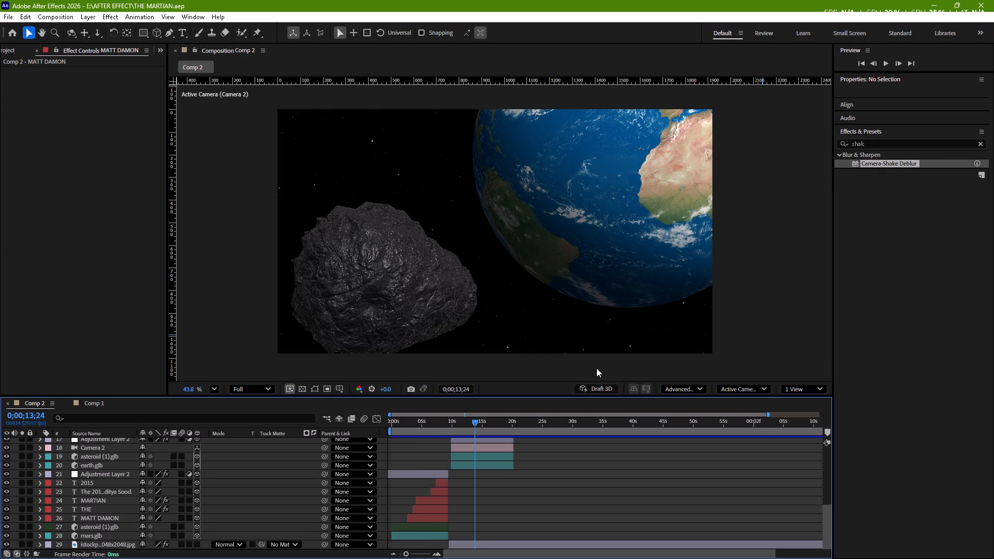
{"action": "scroll", "coordinate": [622, 359], "scroll_direction": "up", "scroll_amount": 1}
{"action": "scroll", "coordinate": [622, 359], "scroll_direction": "right", "scroll_amount": 1}
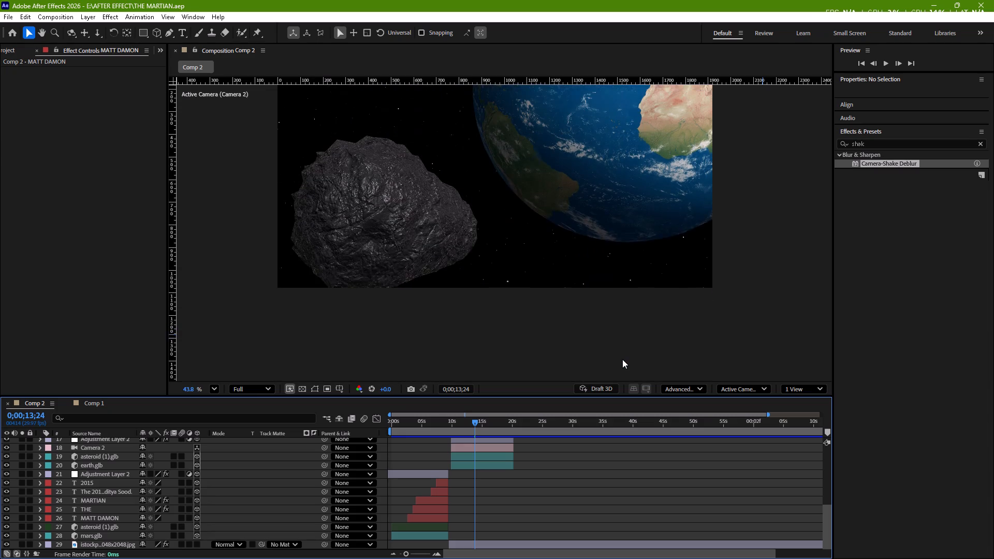
{"action": "scroll", "coordinate": [622, 359], "scroll_direction": "right", "scroll_amount": 1}
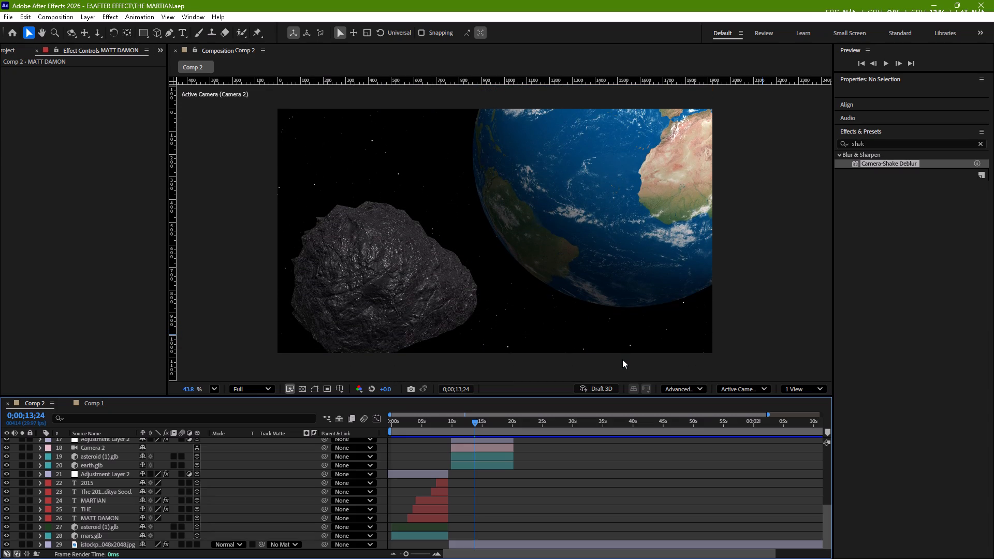
{"action": "left_click", "coordinate": [983, 4]}
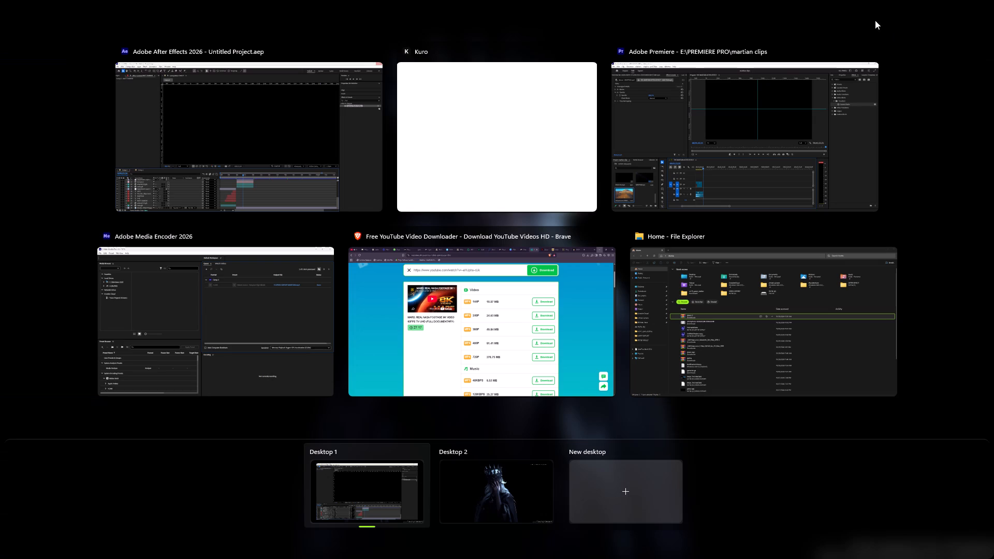
Switch to Premiere and review the sequence's end title, opening text and asteroid-and-Earth clip up to 00;00;08;23.
{"action": "left_click", "coordinate": [739, 119]}
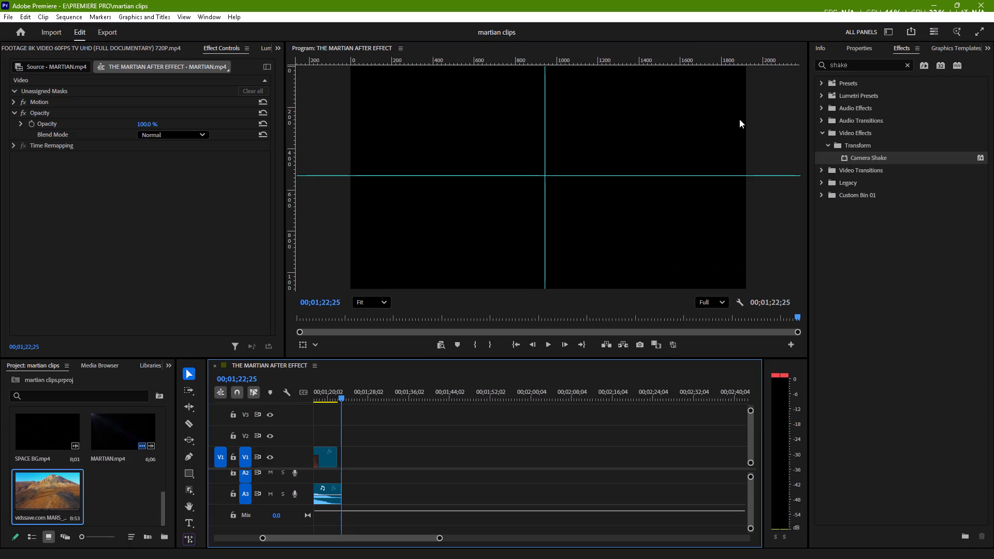
{"action": "left_click", "coordinate": [339, 398]}
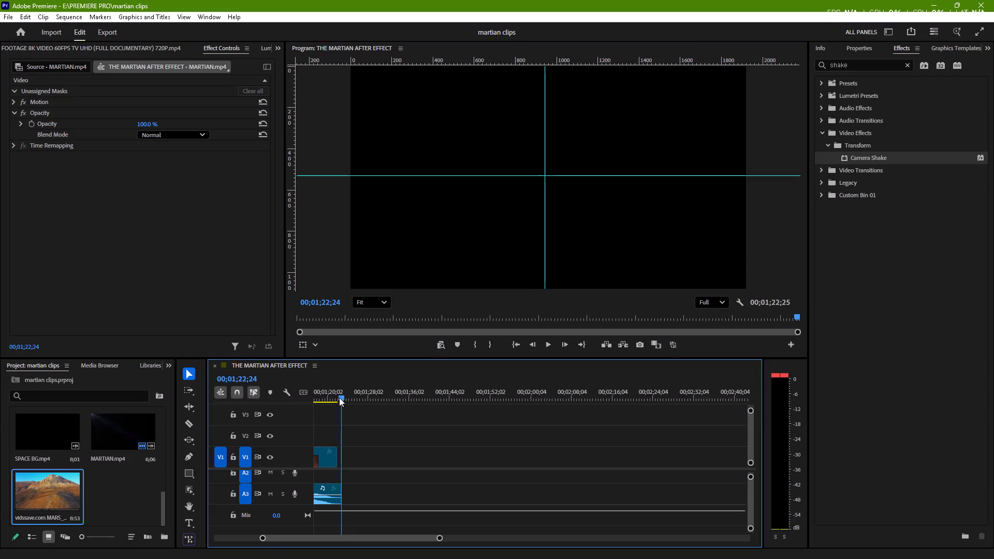
{"action": "left_click_drag", "start_coordinate": [342, 398], "coordinate": [312, 405]}
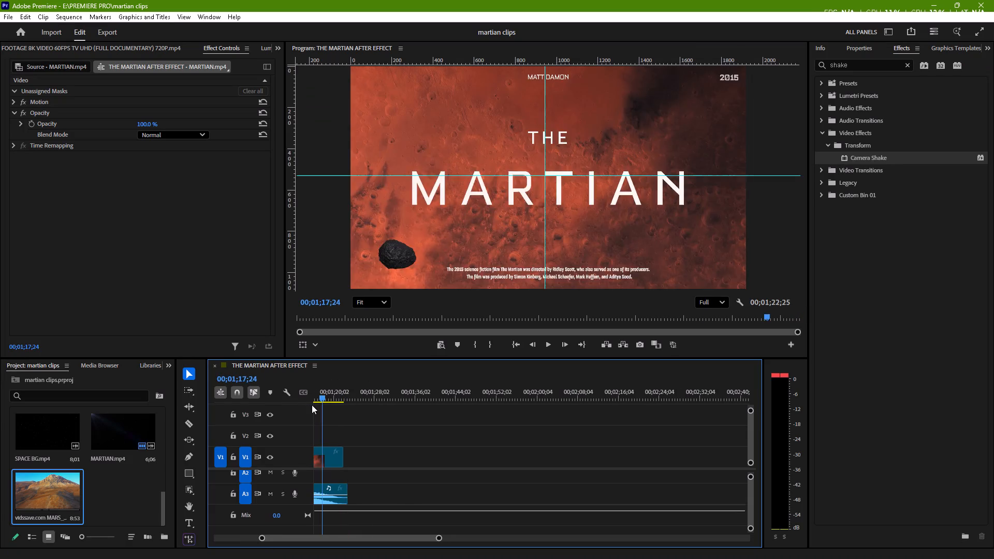
{"action": "left_click_drag", "start_coordinate": [312, 405], "coordinate": [316, 411]}
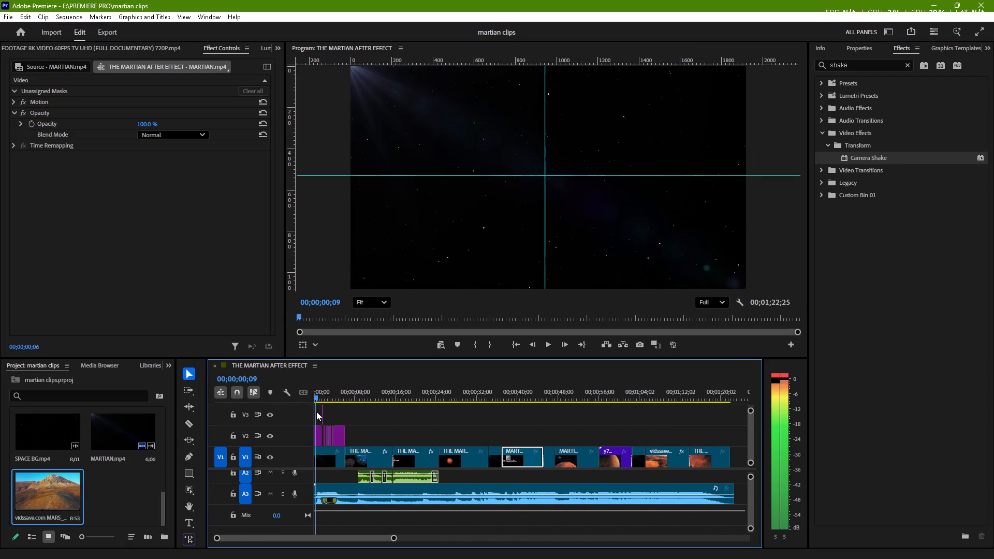
{"action": "left_click_drag", "start_coordinate": [316, 411], "coordinate": [331, 414]}
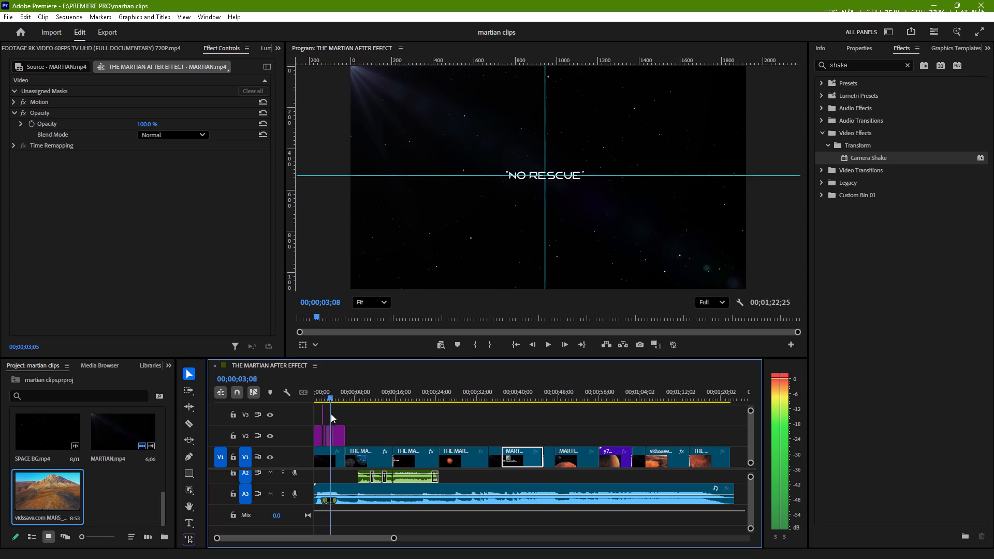
{"action": "left_click_drag", "start_coordinate": [331, 414], "coordinate": [348, 417]}
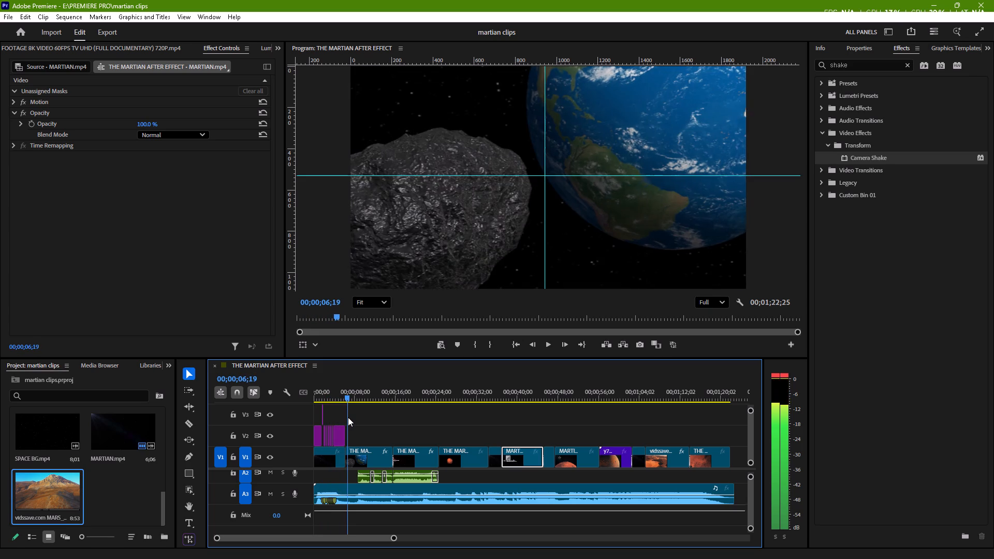
{"action": "left_click_drag", "start_coordinate": [348, 417], "coordinate": [351, 417]}
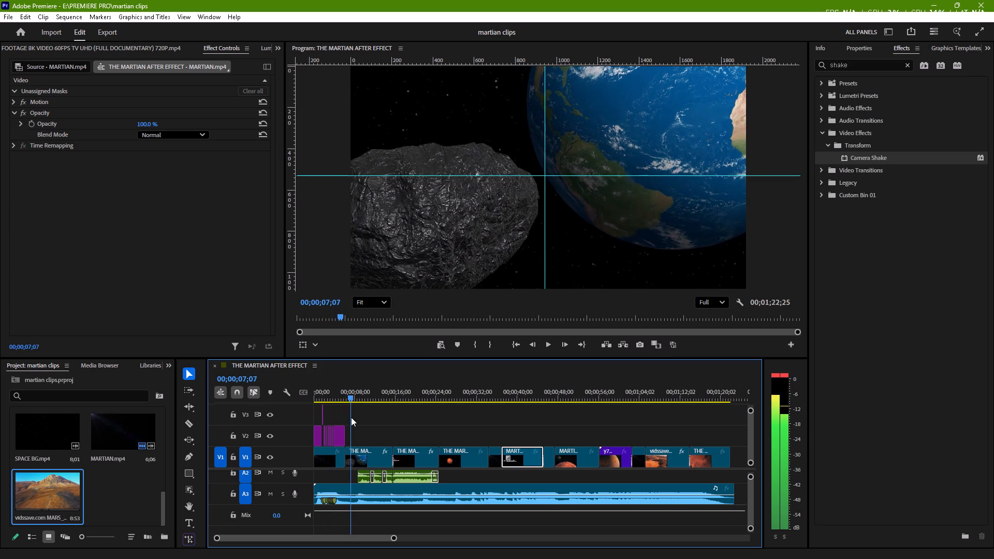
{"action": "left_click_drag", "start_coordinate": [351, 417], "coordinate": [354, 416]}
{"action": "key", "text": "space"}
{"action": "key", "text": "space"}
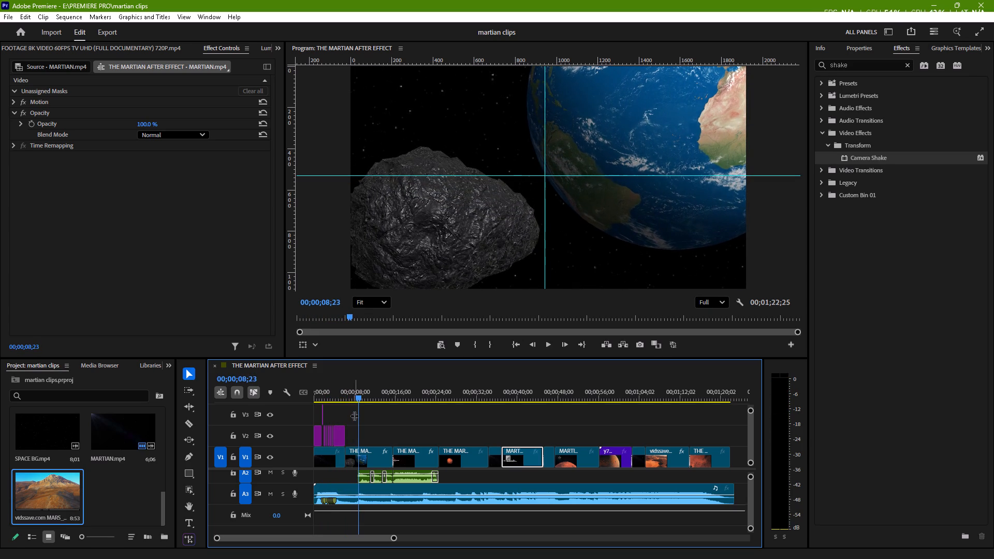
Delete the Camera Shake effect from the asteroid-and-Earth clip on V1.
{"action": "left_click", "coordinate": [370, 465]}
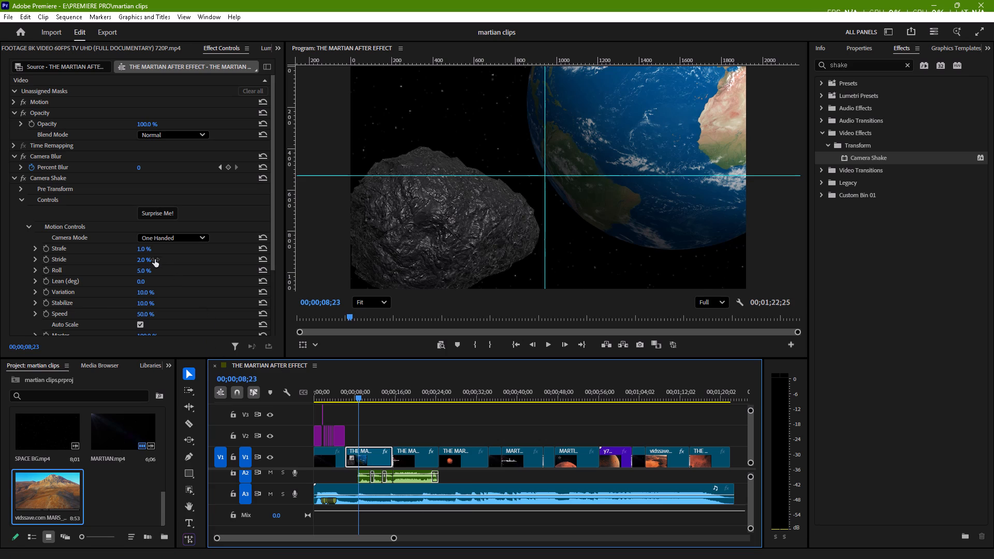
{"action": "left_click", "coordinate": [47, 179]}
{"action": "key", "text": "Delete"}
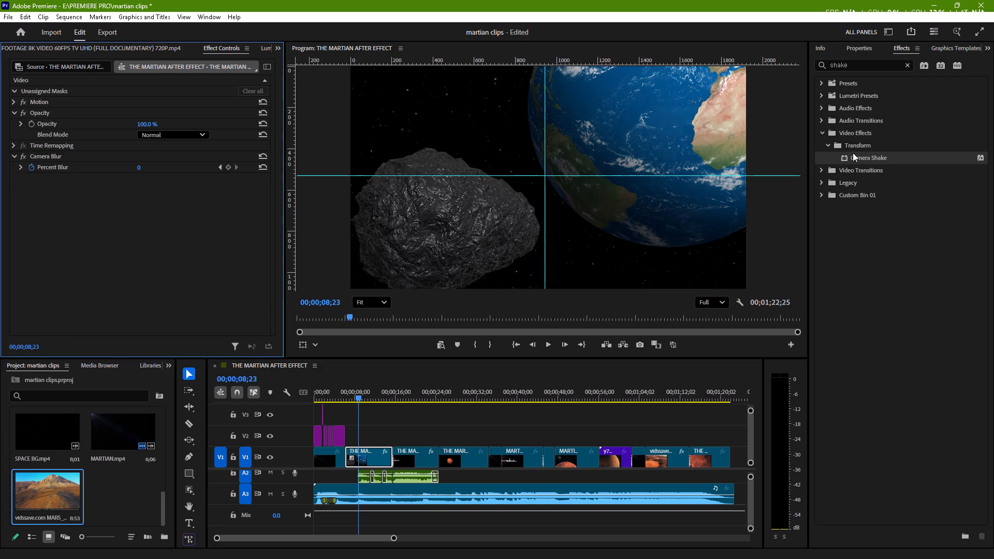
Apply a fresh Camera Shake effect with default settings to the asteroid-and-Earth clip.
{"action": "left_click_drag", "start_coordinate": [854, 154], "coordinate": [433, 433]}
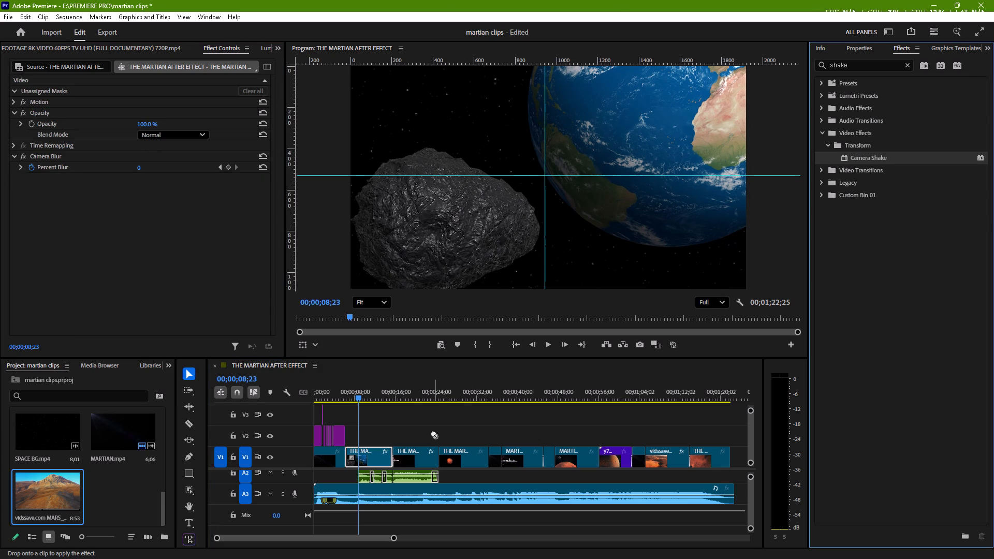
{"action": "left_click_drag", "start_coordinate": [433, 433], "coordinate": [375, 462]}
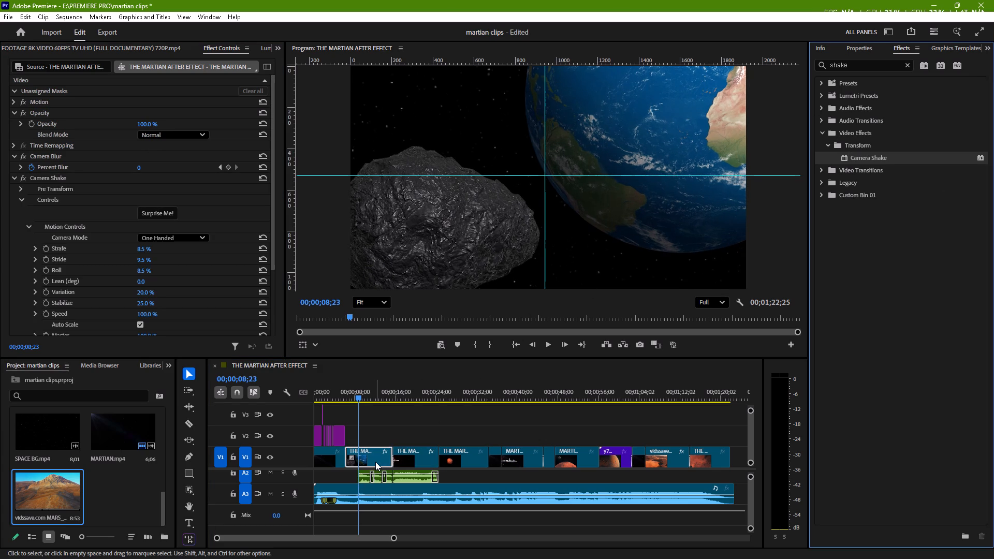
Play the sequence from 00;00;08;23 to 00;00;25;23 to check the default camera shake on the asteroid-and-Earth clip.
{"action": "key", "text": "space"}
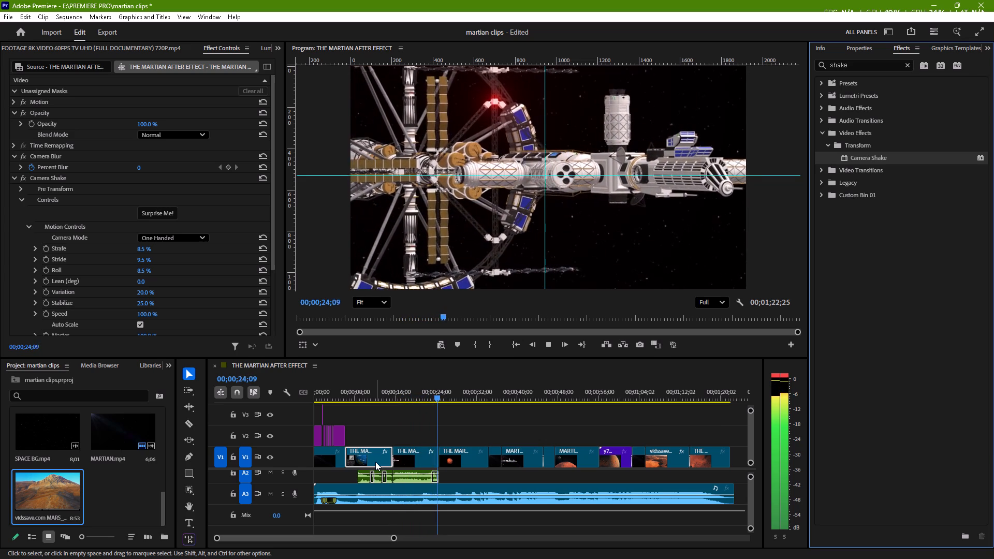
{"action": "key", "text": "space"}
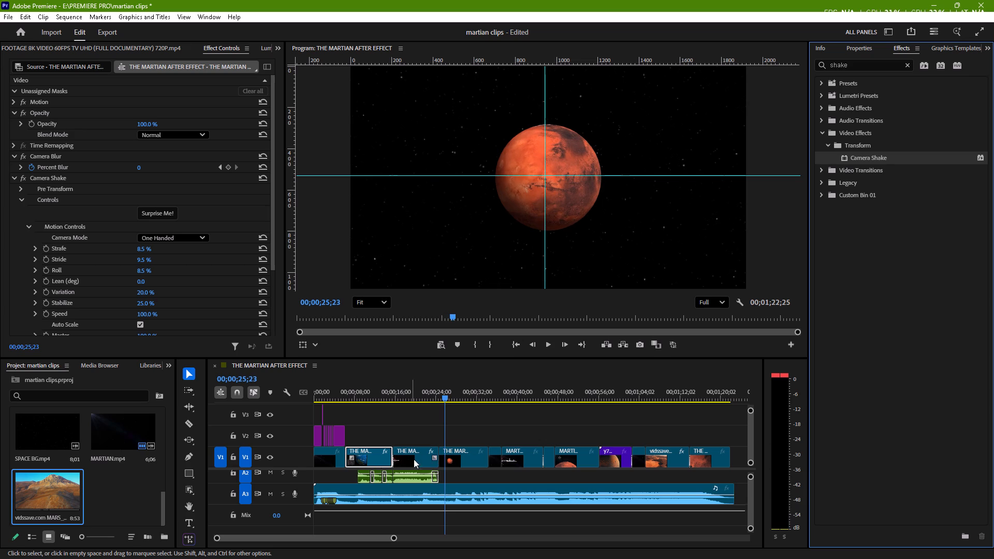
Replay the sequence from near the start of the asteroid-and-Earth clip to 00;00;23;03 to judge the camera shake.
{"action": "left_click_drag", "start_coordinate": [445, 398], "coordinate": [356, 400]}
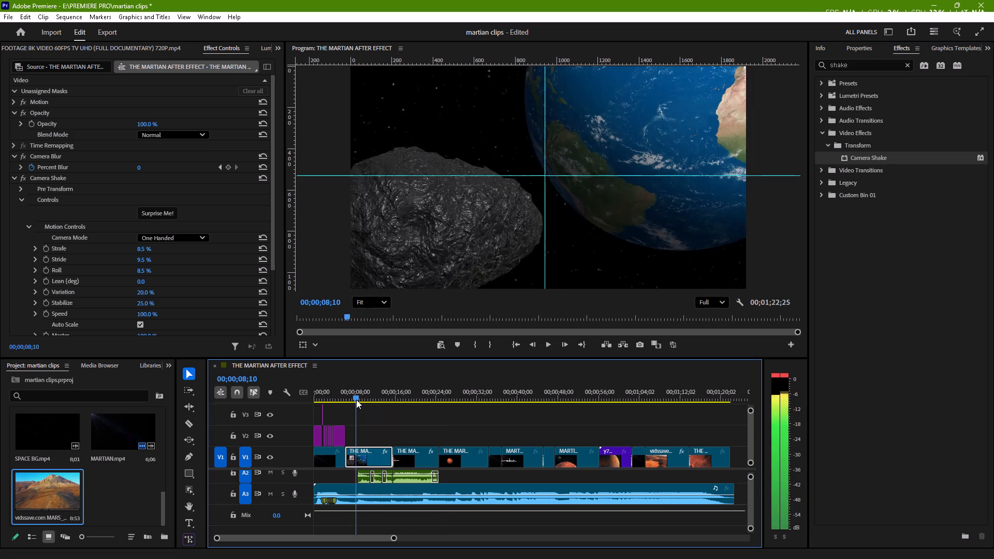
{"action": "left_click_drag", "start_coordinate": [356, 400], "coordinate": [352, 399]}
{"action": "key", "text": "space"}
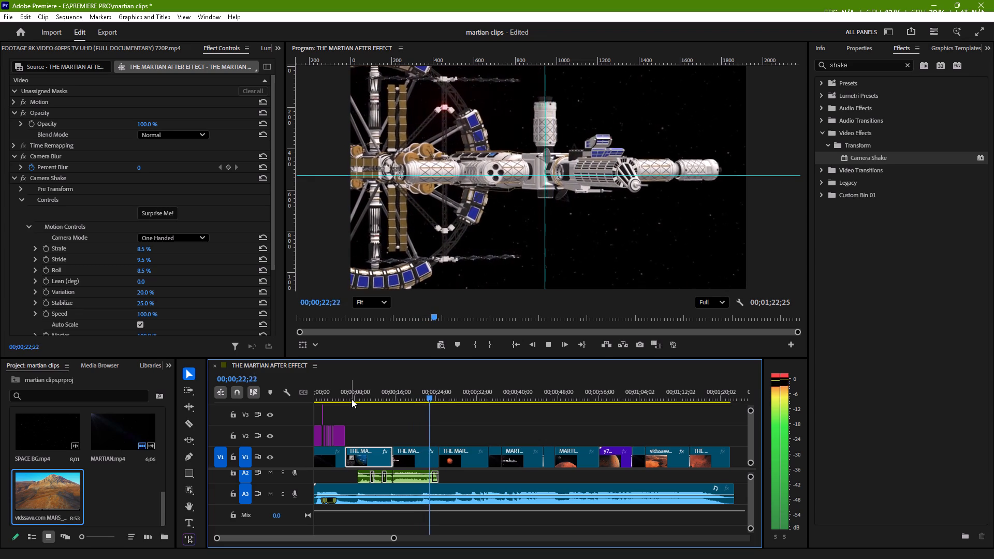
{"action": "key", "text": "space"}
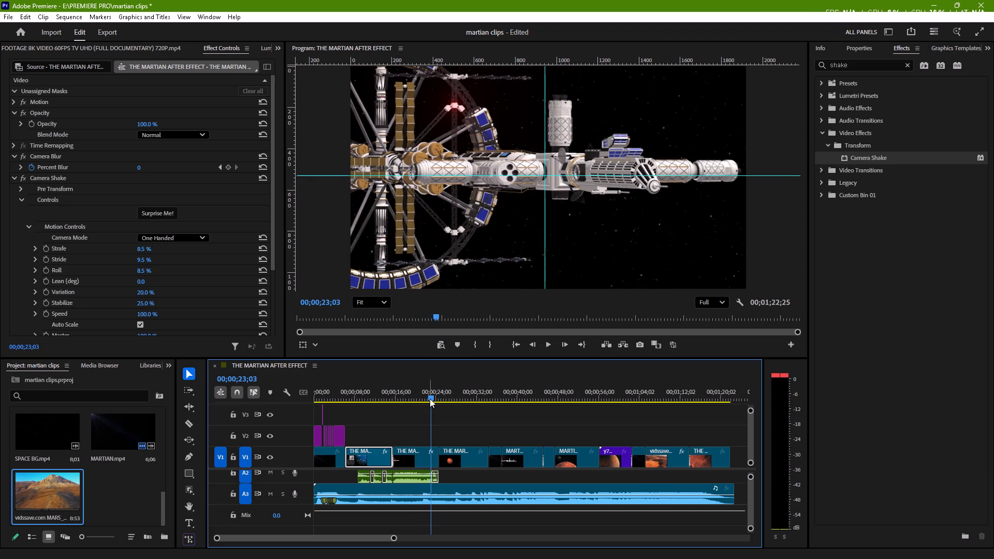
Set the Camera Shake's Strafe, Stride and Roll to 5% each on the asteroid-and-Earth clip.
{"action": "left_click_drag", "start_coordinate": [430, 399], "coordinate": [369, 402]}
{"action": "left_click", "coordinate": [371, 454]}
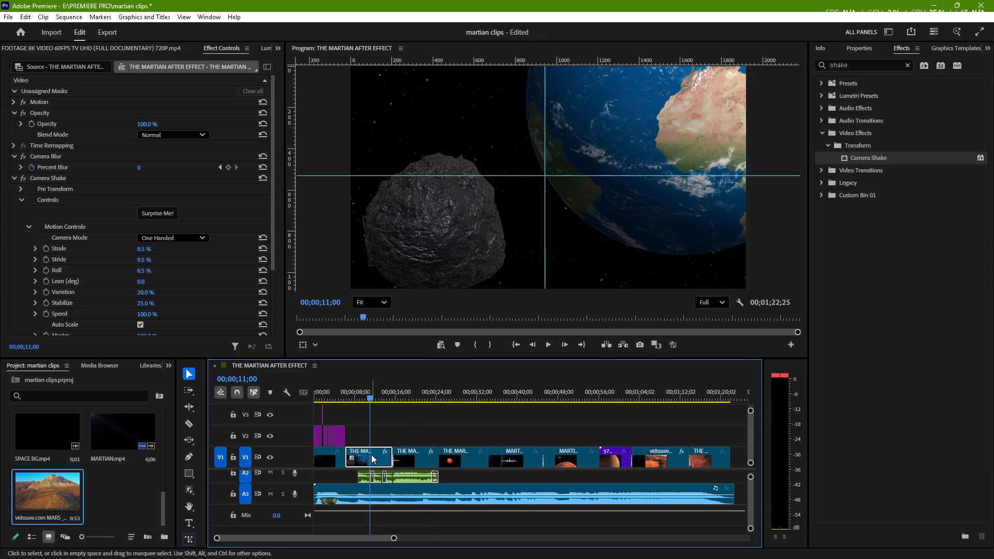
{"action": "left_click", "coordinate": [141, 251]}
{"action": "type", "text": "53"}
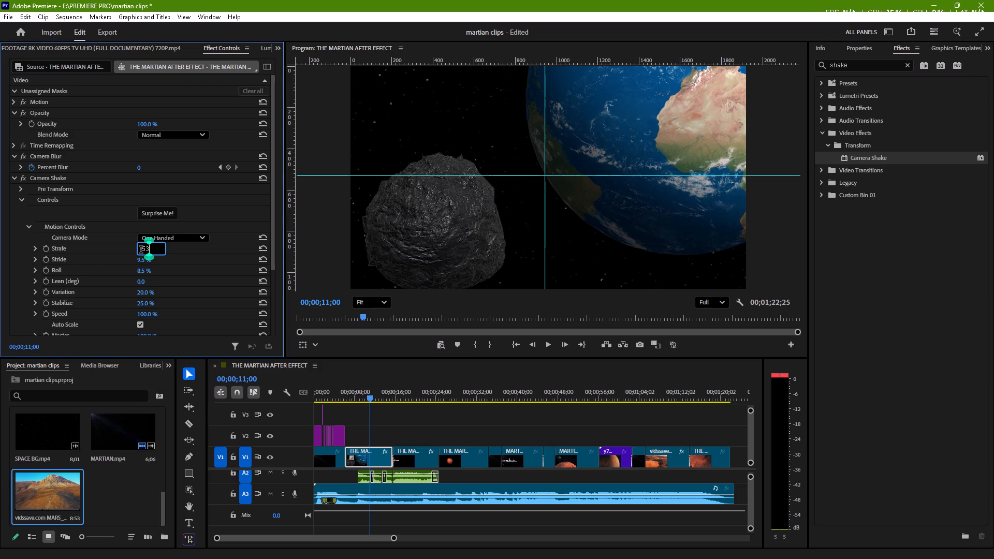
{"action": "key", "text": "BackSpace"}
{"action": "key", "text": "Return"}
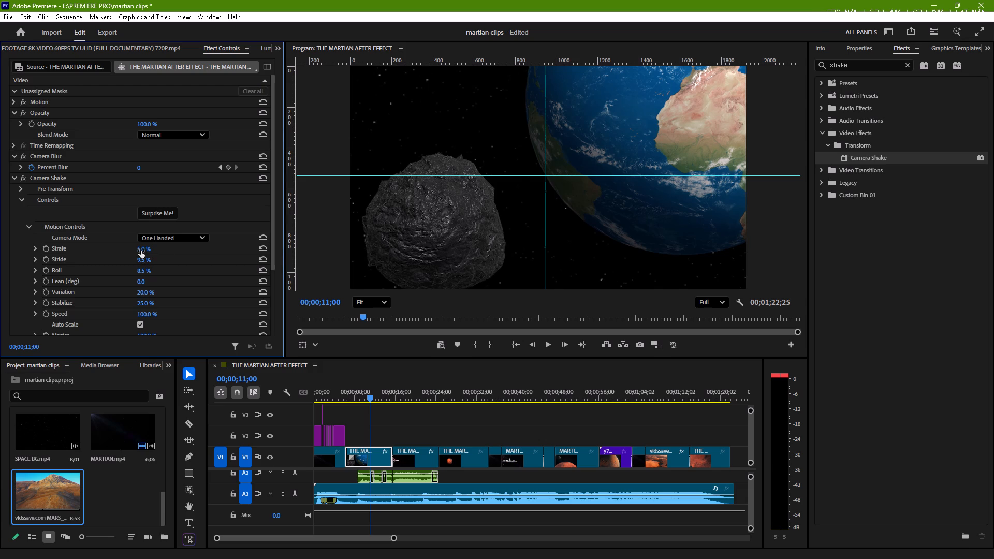
{"action": "left_click", "coordinate": [137, 262]}
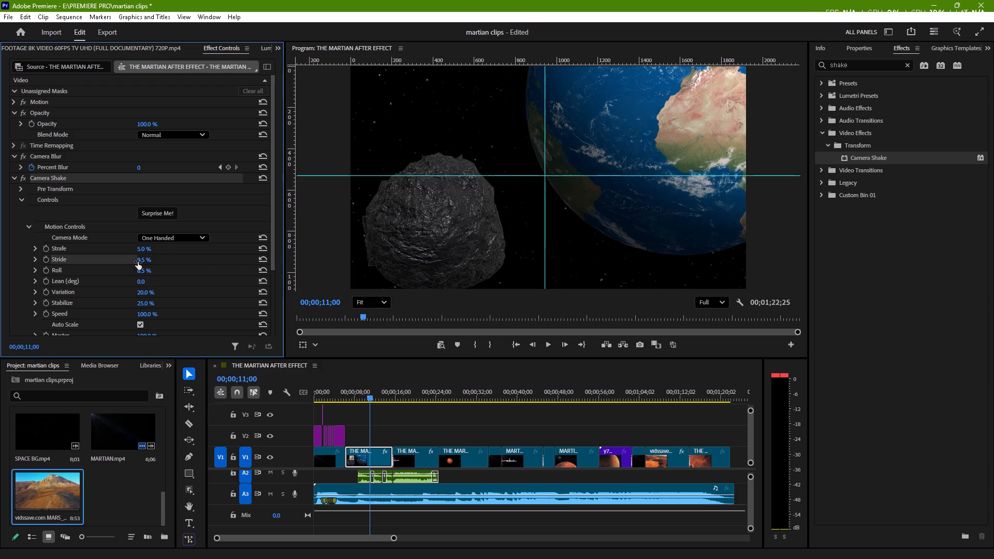
{"action": "left_click", "coordinate": [139, 262]}
{"action": "key", "text": "5"}
{"action": "key", "text": "Return"}
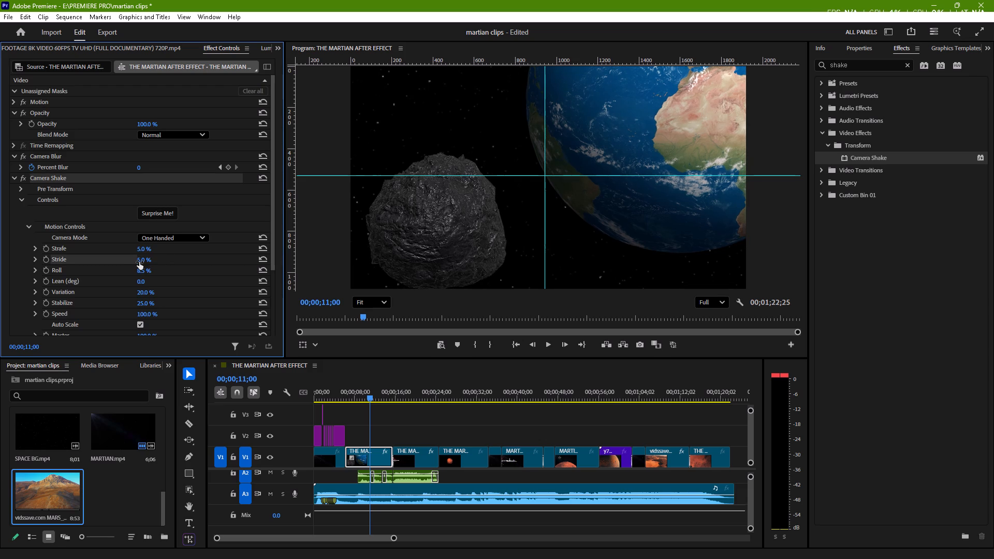
{"action": "left_click", "coordinate": [140, 272]}
{"action": "key", "text": "5"}
{"action": "key", "text": "Return"}
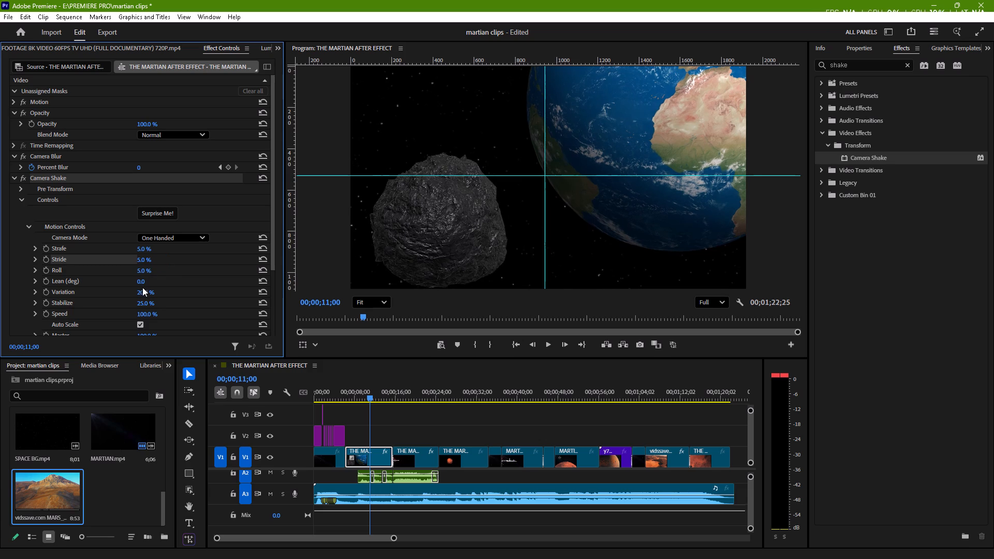
Set the Camera Shake's Variation to 15% and Stabilize to 20% on the same clip.
{"action": "left_click", "coordinate": [142, 290]}
{"action": "type", "text": "15"}
{"action": "key", "text": "Return"}
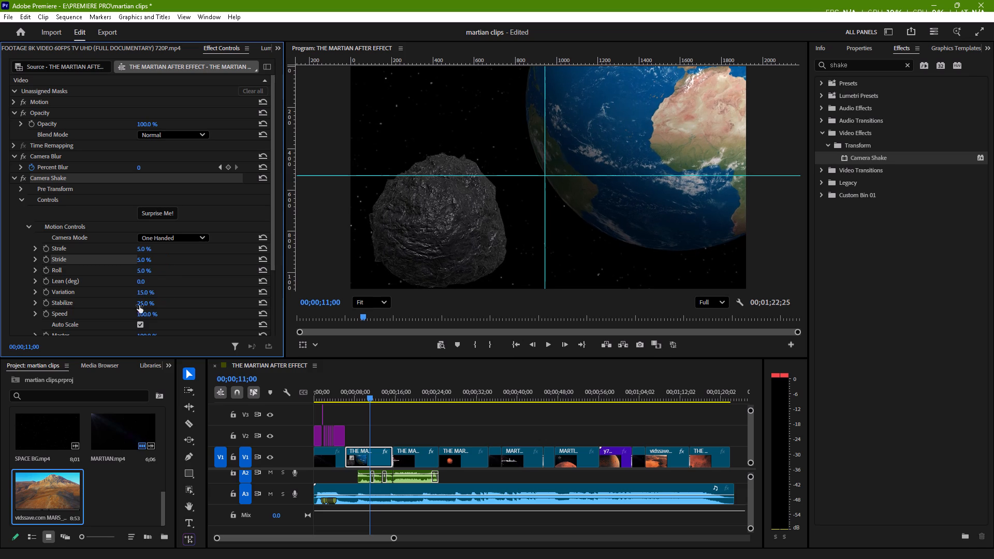
{"action": "left_click", "coordinate": [139, 306]}
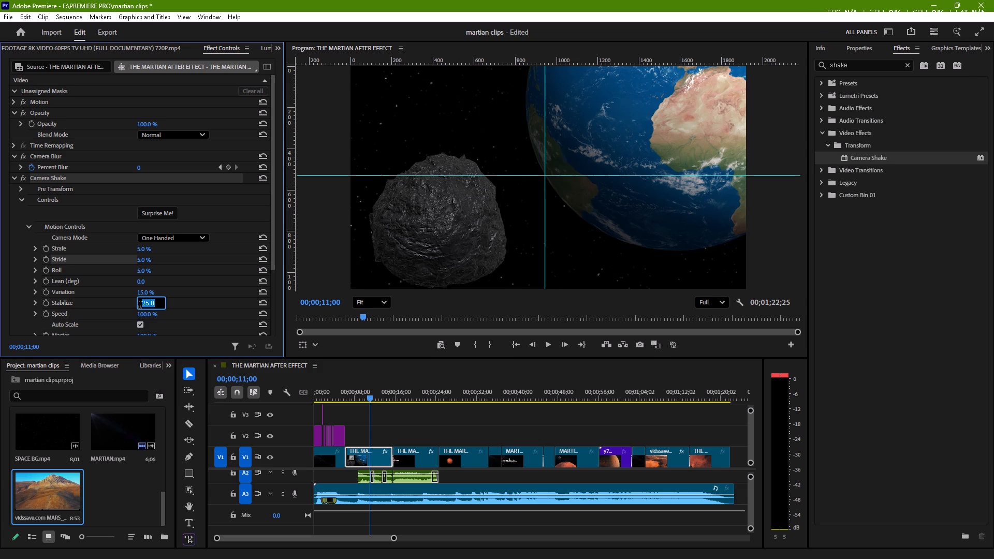
{"action": "type", "text": "20"}
{"action": "key", "text": "Return"}
Set the Camera Shake's Speed to 90% and Master to 95% on the same clip.
{"action": "scroll", "coordinate": [139, 306], "scroll_direction": "down", "scroll_amount": 1}
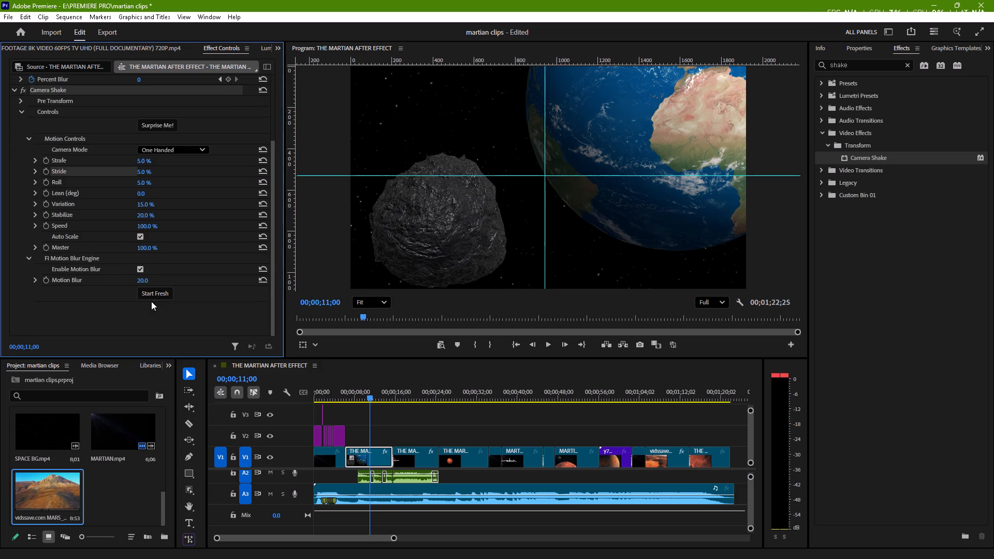
{"action": "scroll", "coordinate": [151, 301], "scroll_direction": "down", "scroll_amount": 1}
{"action": "left_click", "coordinate": [143, 226]}
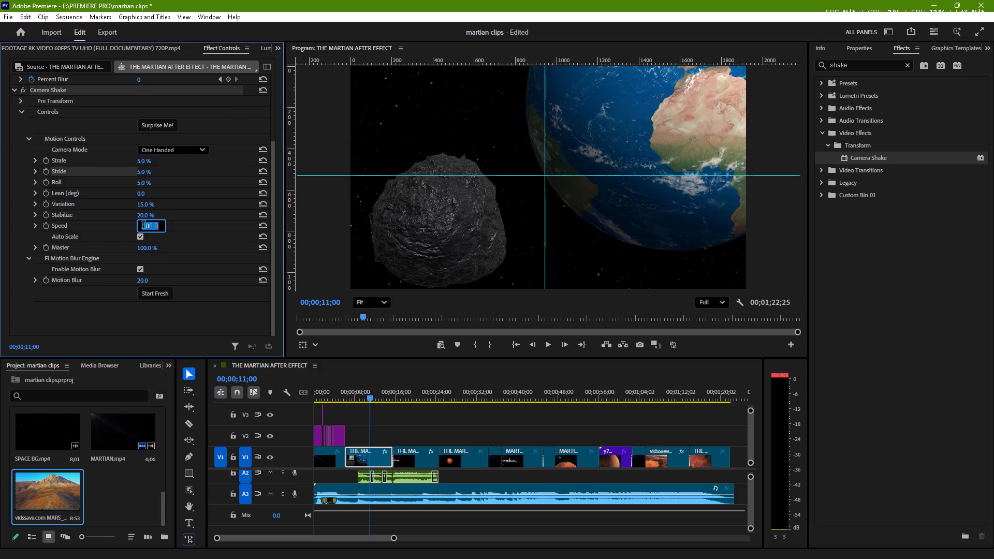
{"action": "type", "text": "90"}
{"action": "key", "text": "Return"}
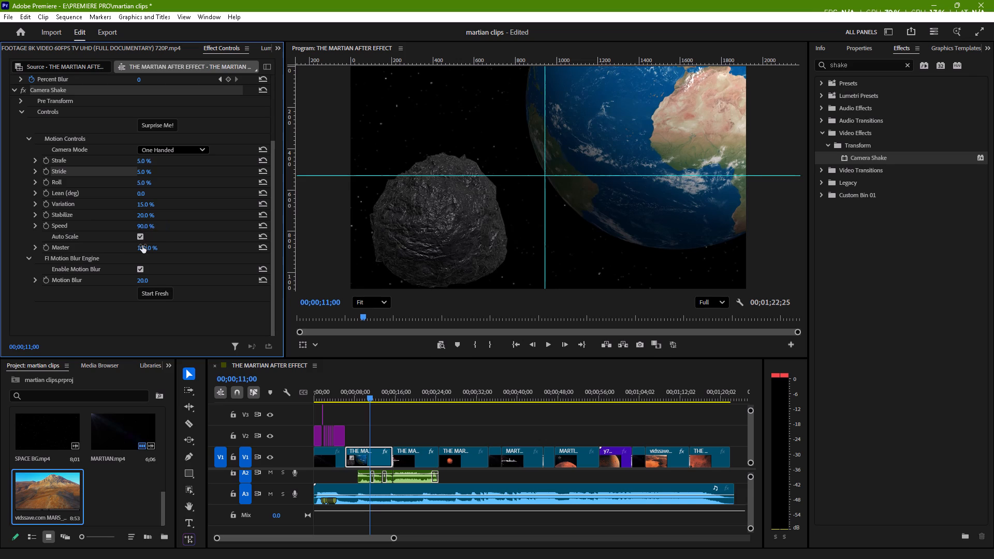
{"action": "left_click", "coordinate": [142, 245]}
{"action": "key", "text": "9"}
{"action": "key", "text": "5"}
{"action": "key", "text": "Return"}
Play the sequence from 00;00;11;00 to 00;00;17;11 to check the softened camera shake.
{"action": "key", "text": "space"}
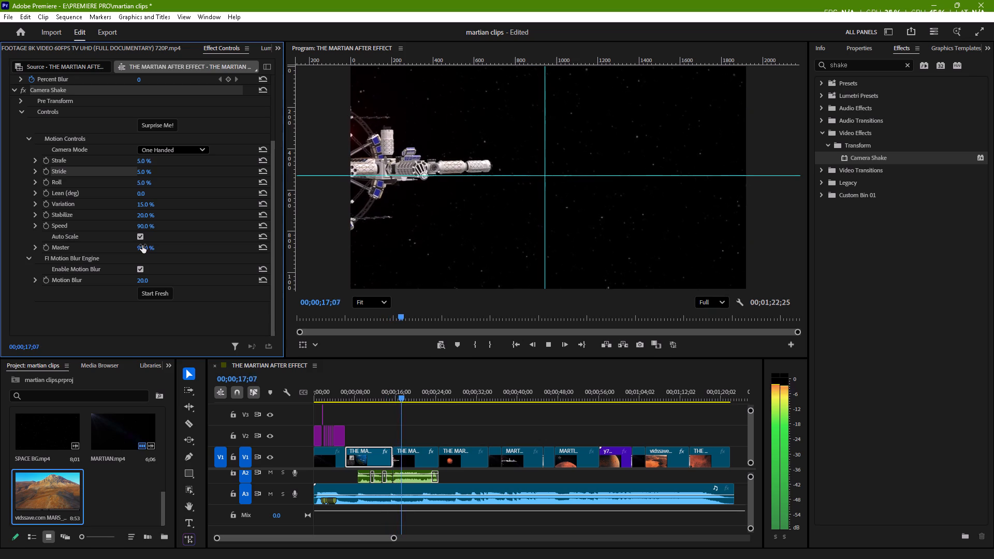
{"action": "key", "text": "space"}
Save the martian clips project.
{"action": "key", "text": "ctrl+s"}
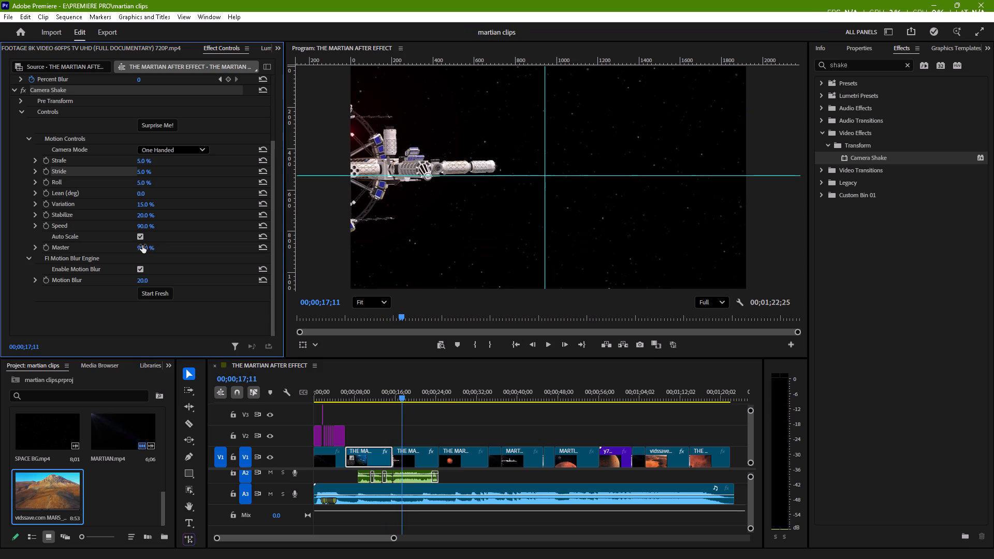
Send the THE MARTIAN AFTER EFFECT sequence to Media Encoder for export as H.264.
{"action": "left_click", "coordinate": [104, 34]}
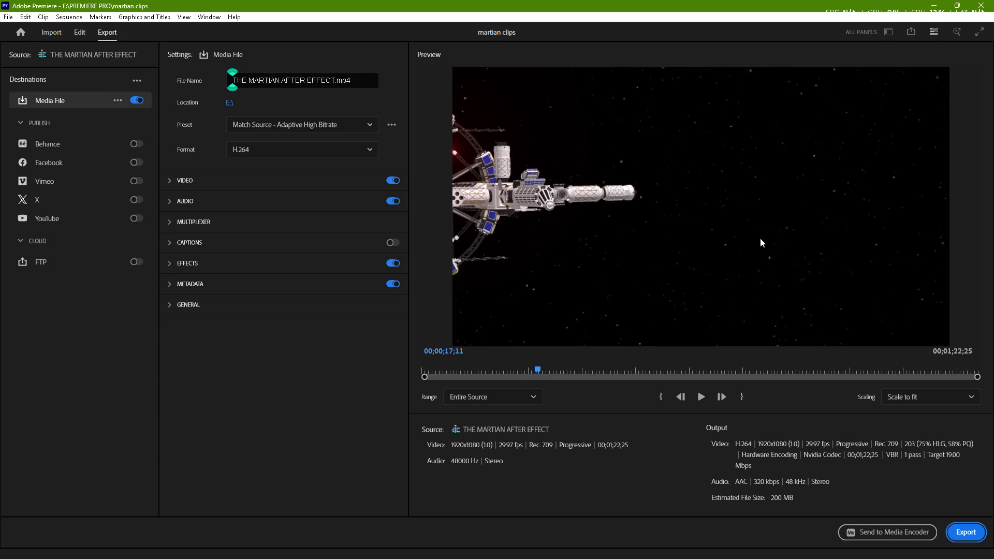
{"action": "left_click", "coordinate": [885, 532]}
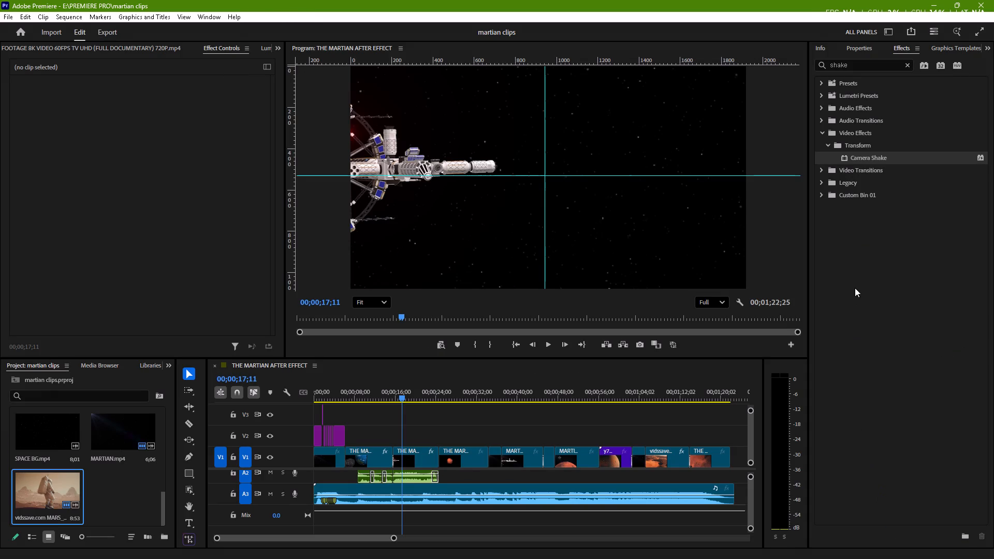
Switch to Media Encoder and set the sequence's output to FINAL THE MATIAN.mp4 in E:\VIDEO EXPORT, replacing the existing file.
{"action": "left_click", "coordinate": [935, 4]}
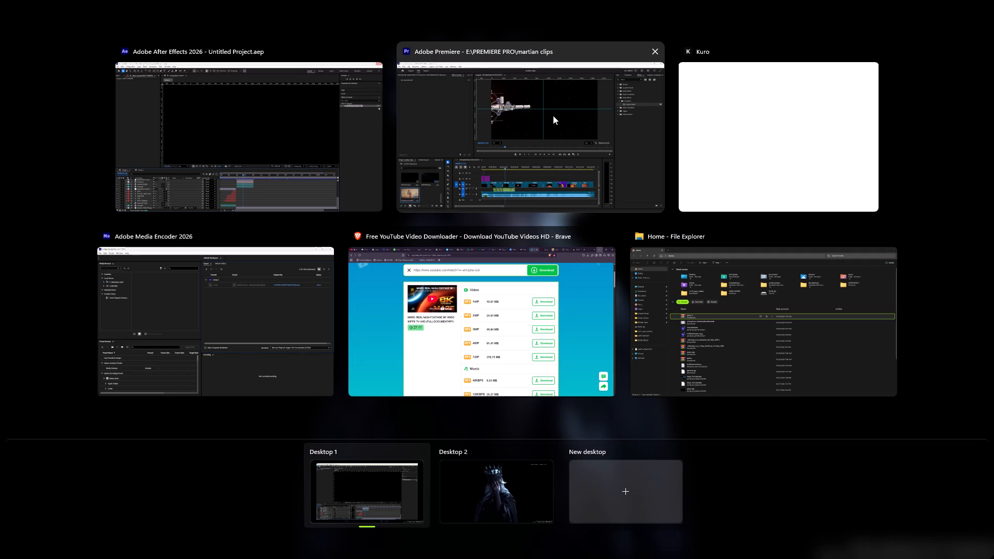
{"action": "left_click", "coordinate": [291, 275]}
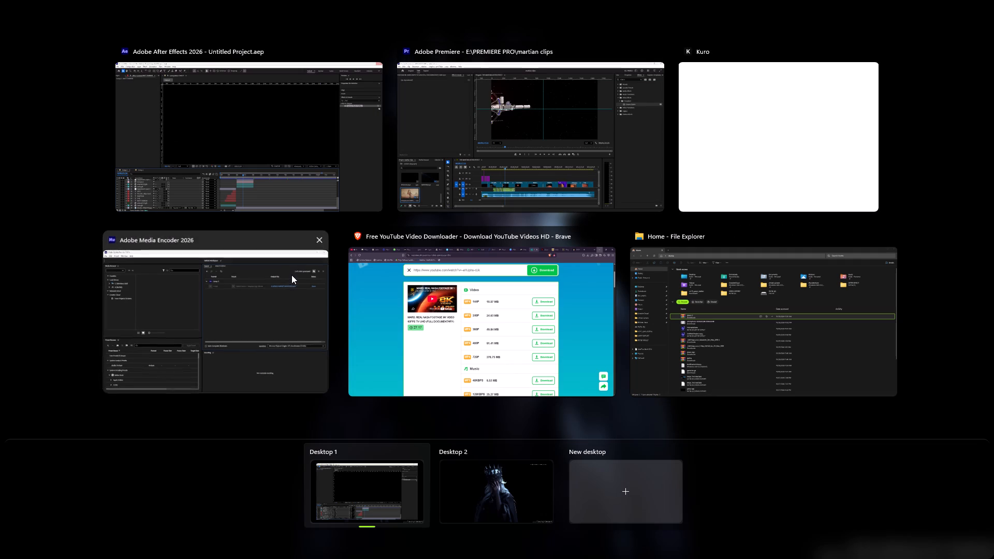
{"action": "left_click", "coordinate": [752, 187]}
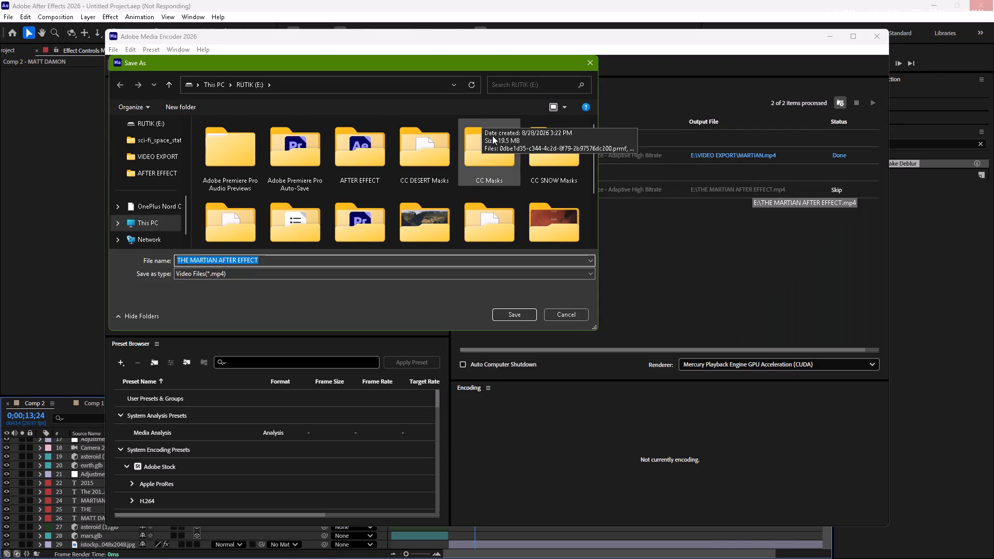
{"action": "scroll", "coordinate": [492, 136], "scroll_direction": "down", "scroll_amount": 1}
{"action": "triple_click", "coordinate": [539, 142]}
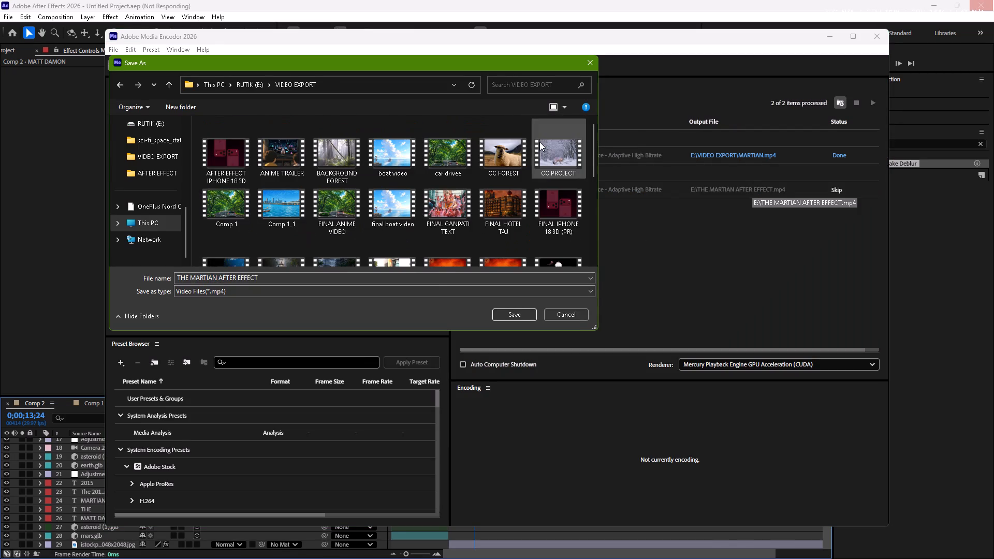
{"action": "scroll", "coordinate": [528, 165], "scroll_direction": "right", "scroll_amount": 1}
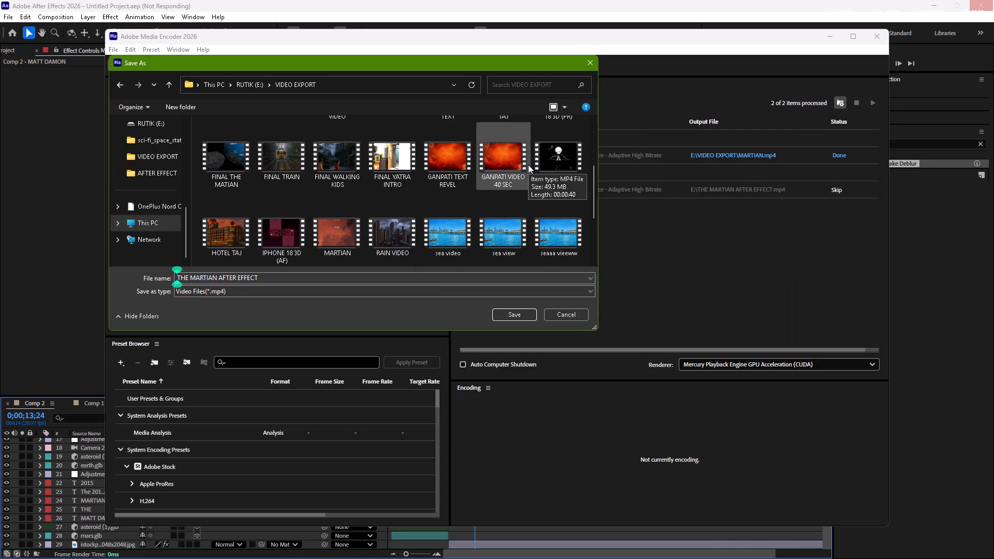
{"action": "scroll", "coordinate": [528, 165], "scroll_direction": "right", "scroll_amount": 1}
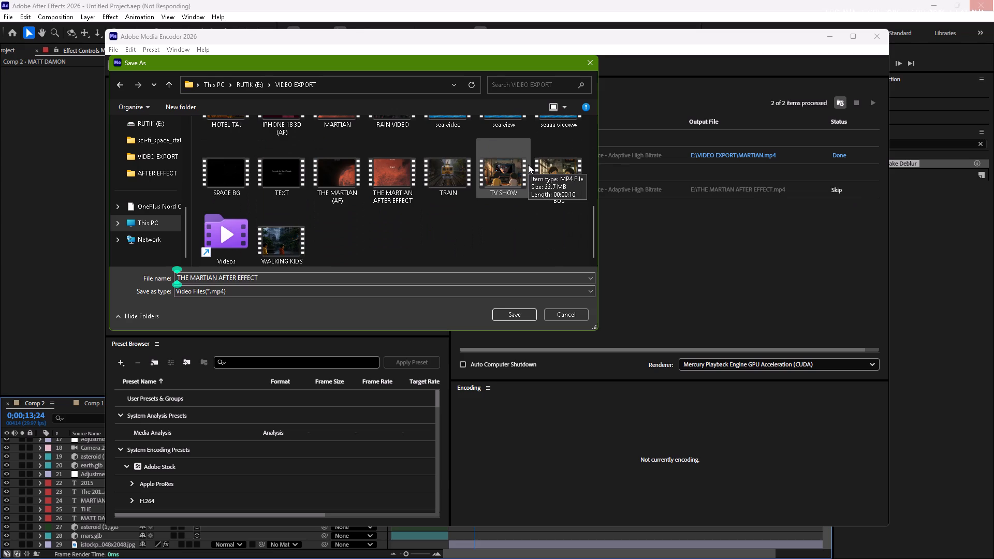
{"action": "left_click", "coordinate": [405, 187]}
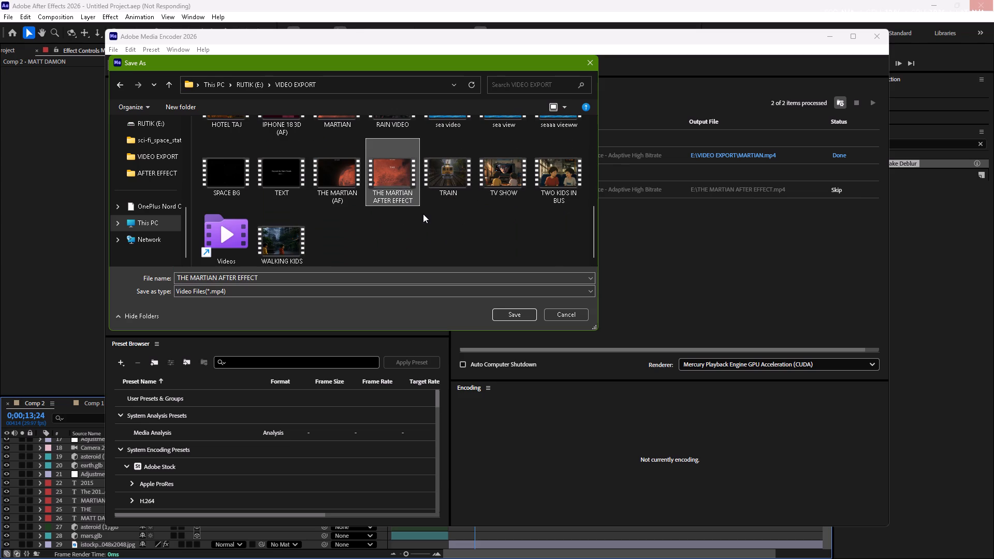
{"action": "scroll", "coordinate": [422, 225], "scroll_direction": "up", "scroll_amount": 1}
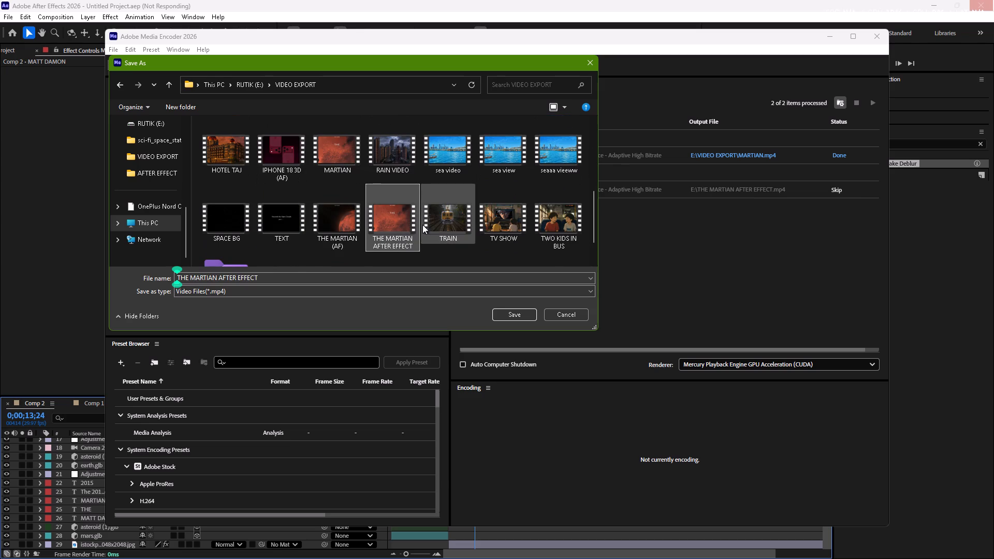
{"action": "scroll", "coordinate": [422, 225], "scroll_direction": "up", "scroll_amount": 2}
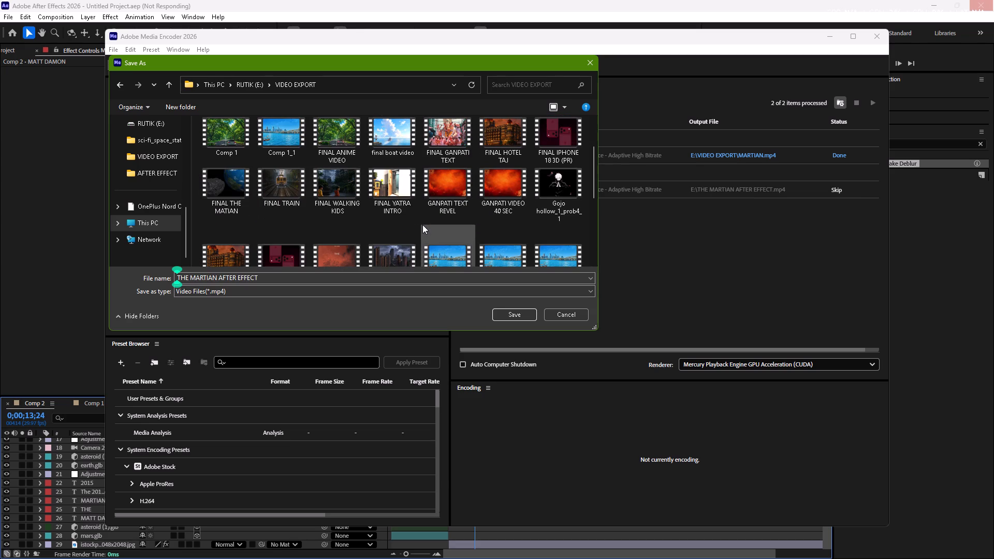
{"action": "scroll", "coordinate": [422, 225], "scroll_direction": "down", "scroll_amount": 1}
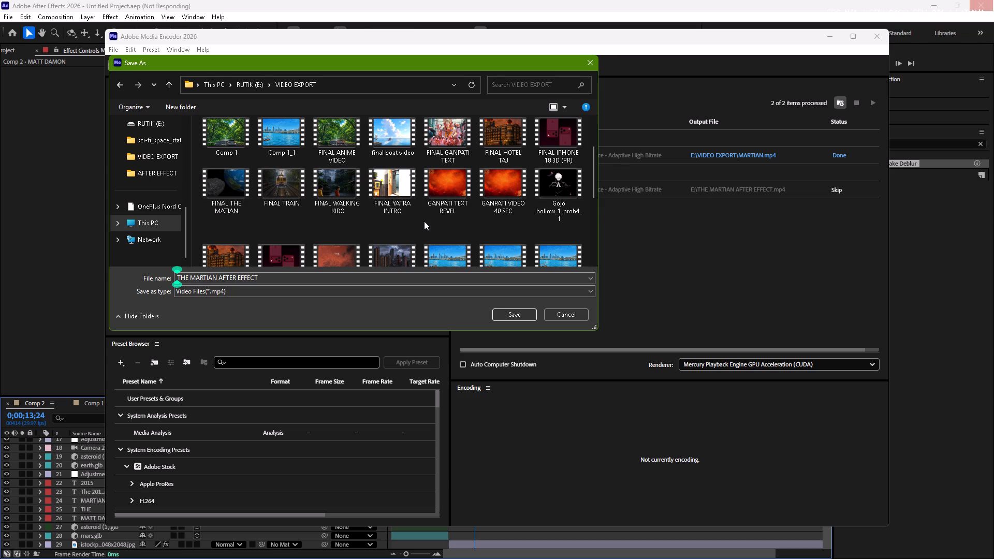
{"action": "scroll", "coordinate": [424, 221], "scroll_direction": "down", "scroll_amount": 1}
{"action": "left_click", "coordinate": [245, 182]}
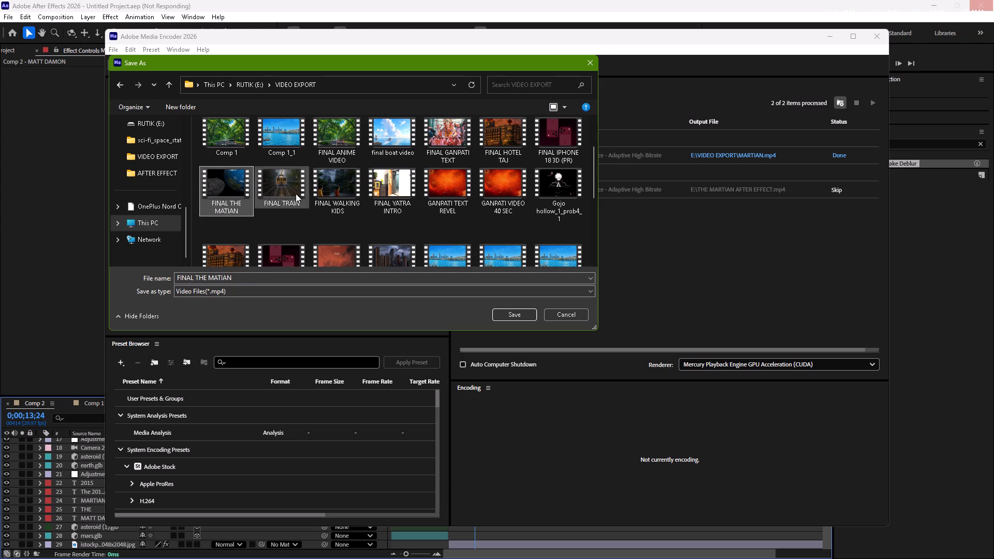
{"action": "left_click", "coordinate": [521, 315]}
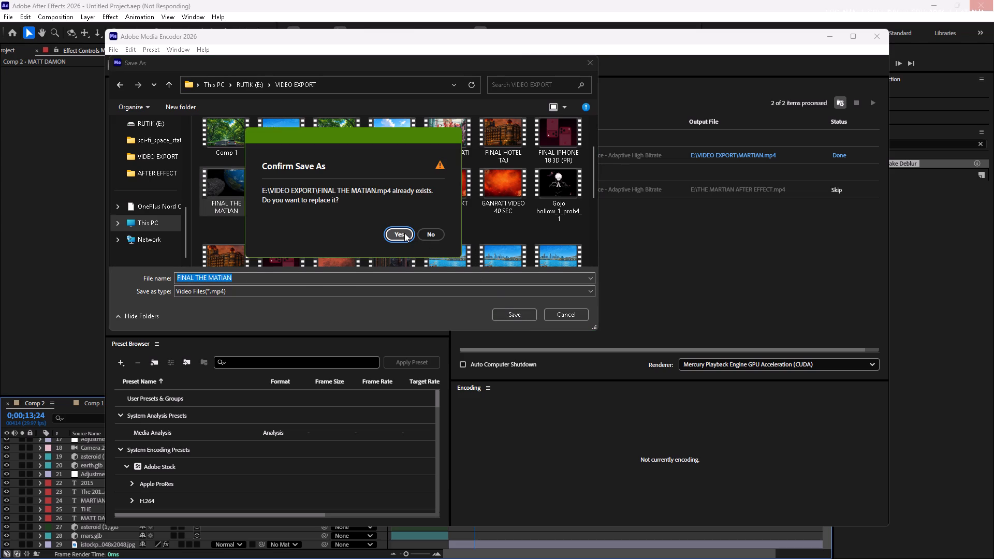
{"action": "left_click", "coordinate": [402, 232]}
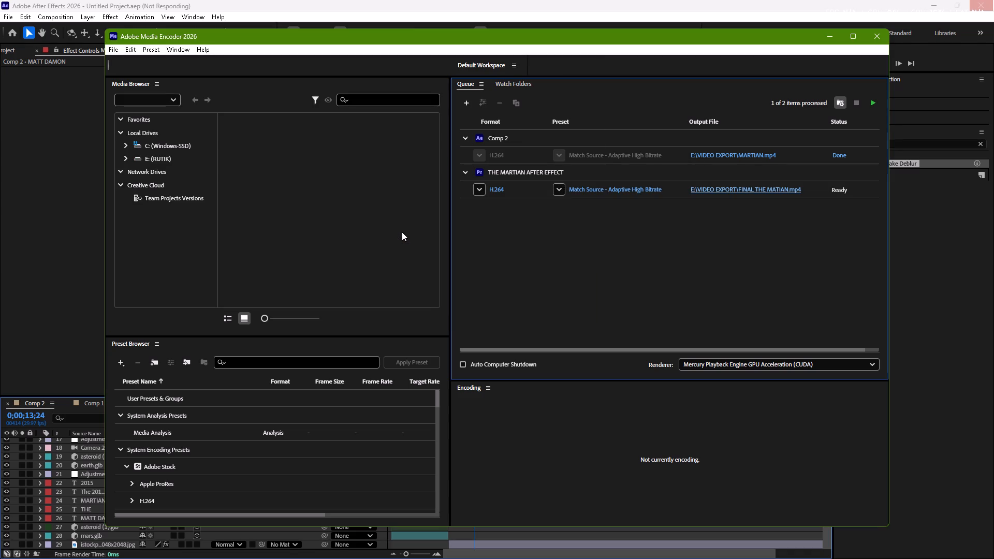